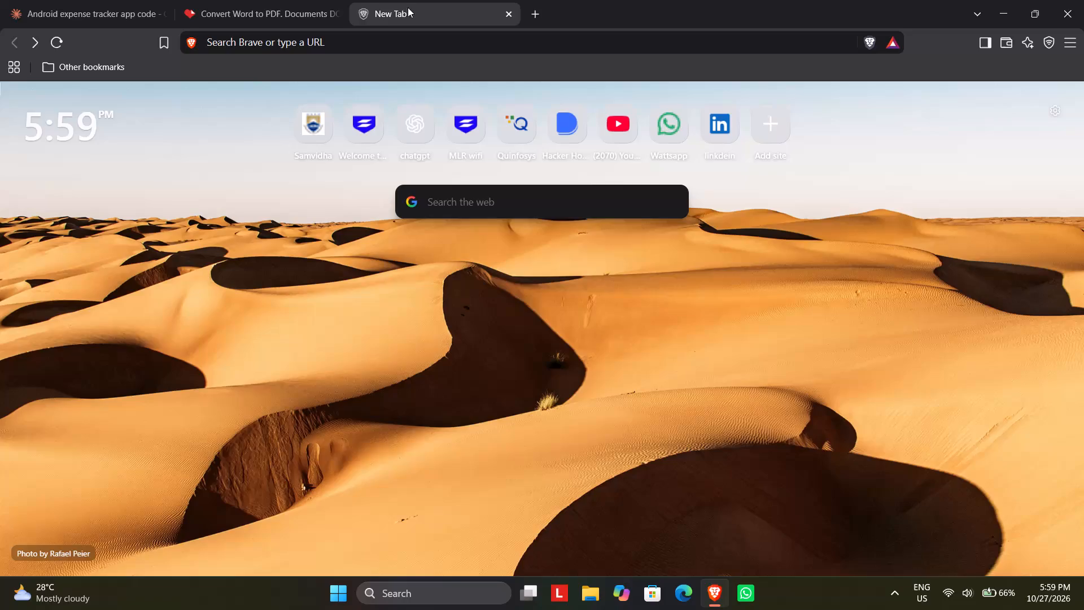
Close the Convert Word to PDF browser tab.
left_click(340, 13)
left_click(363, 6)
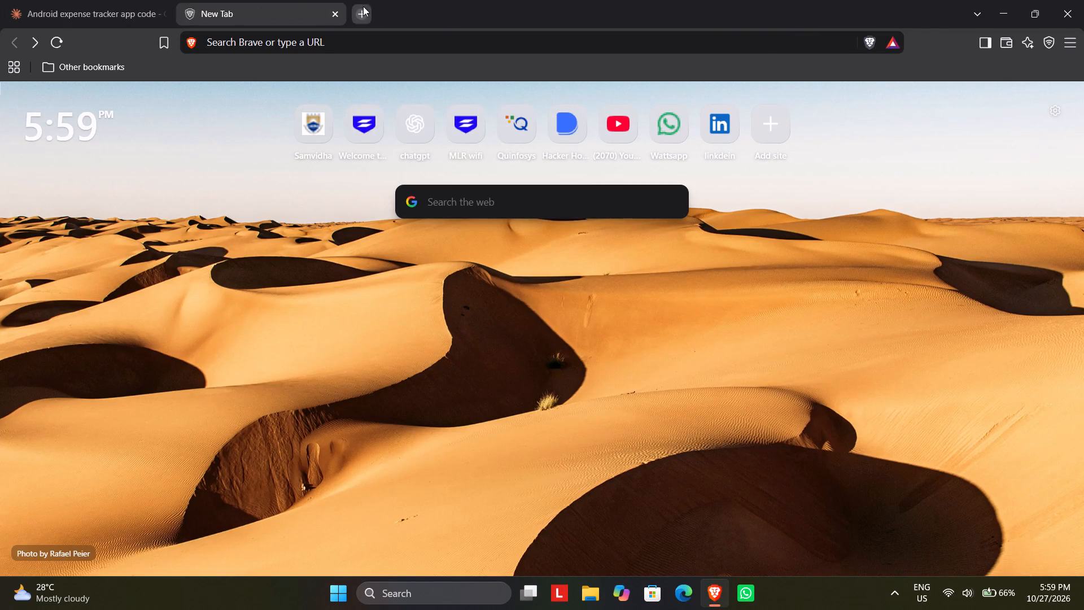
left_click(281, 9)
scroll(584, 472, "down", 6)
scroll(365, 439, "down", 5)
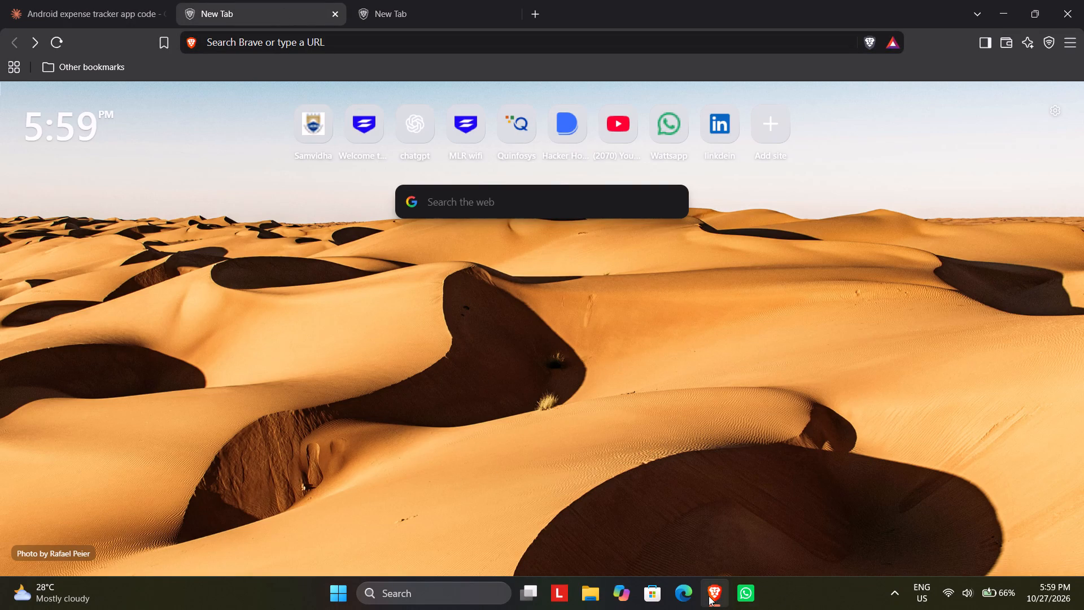
Minimize the browser and open the Hybrid_Beamforming presentation from the Downloads folder in File Explorer.
left_click(709, 596)
left_click(468, 591)
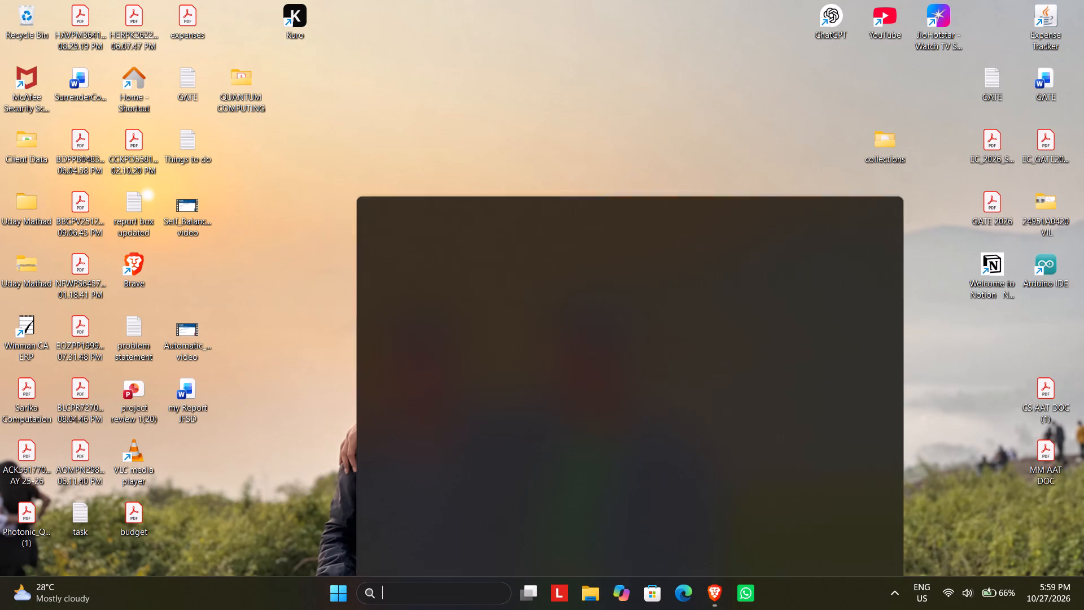
key("Escape")
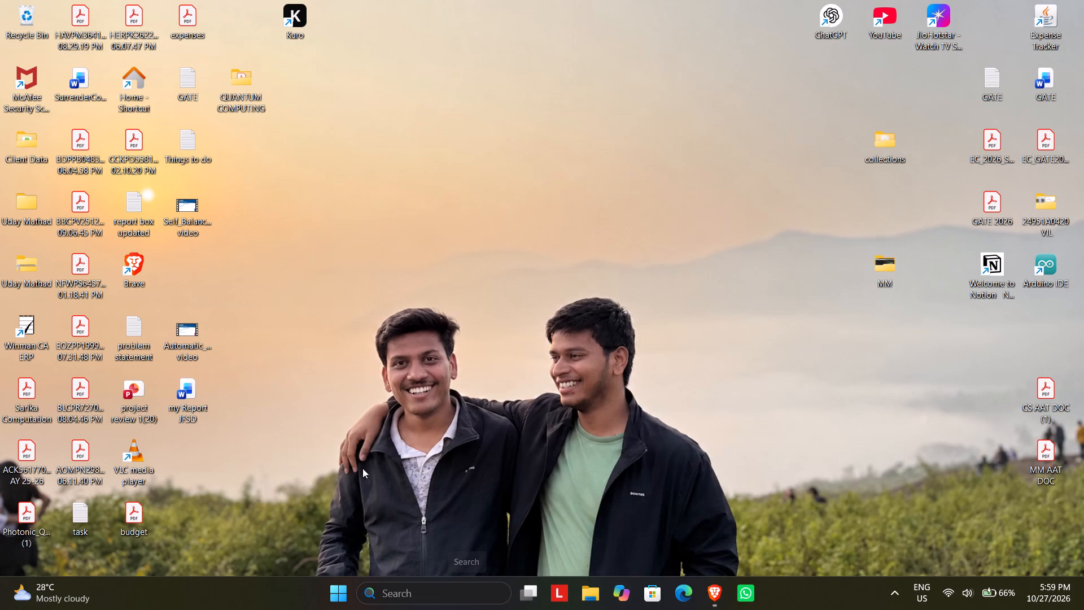
left_click(596, 598)
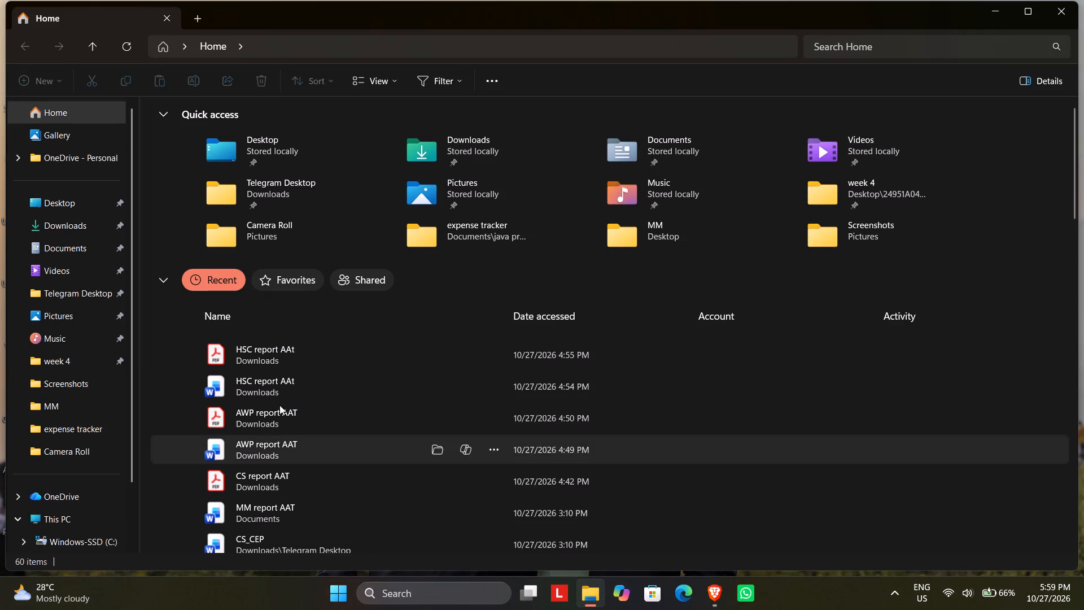
left_click(1031, 8)
left_click(50, 234)
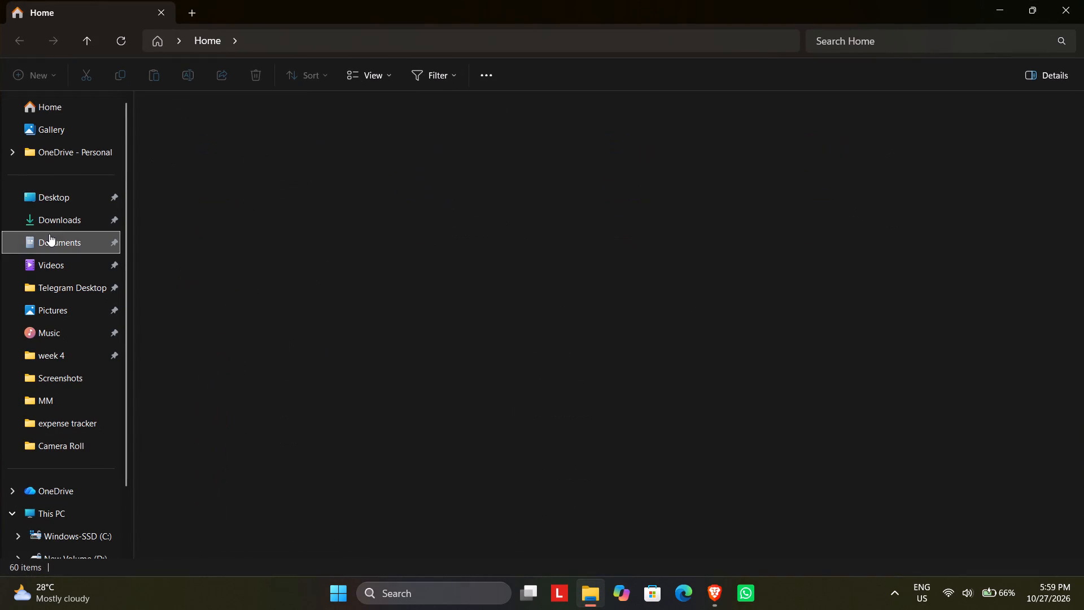
left_click(66, 226)
scroll(318, 302, "down", 2)
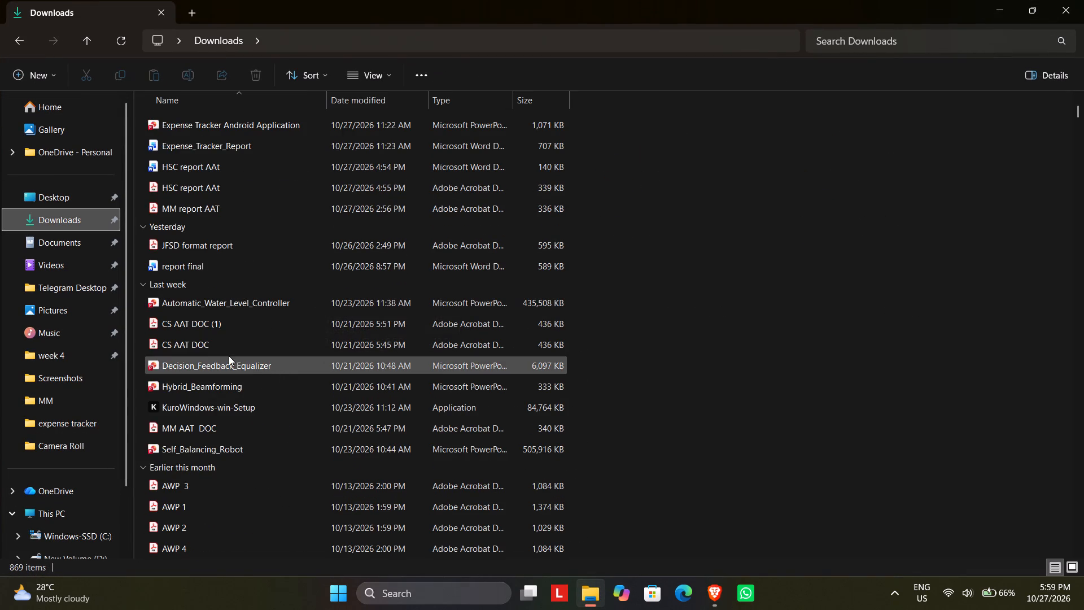
double_click(215, 382)
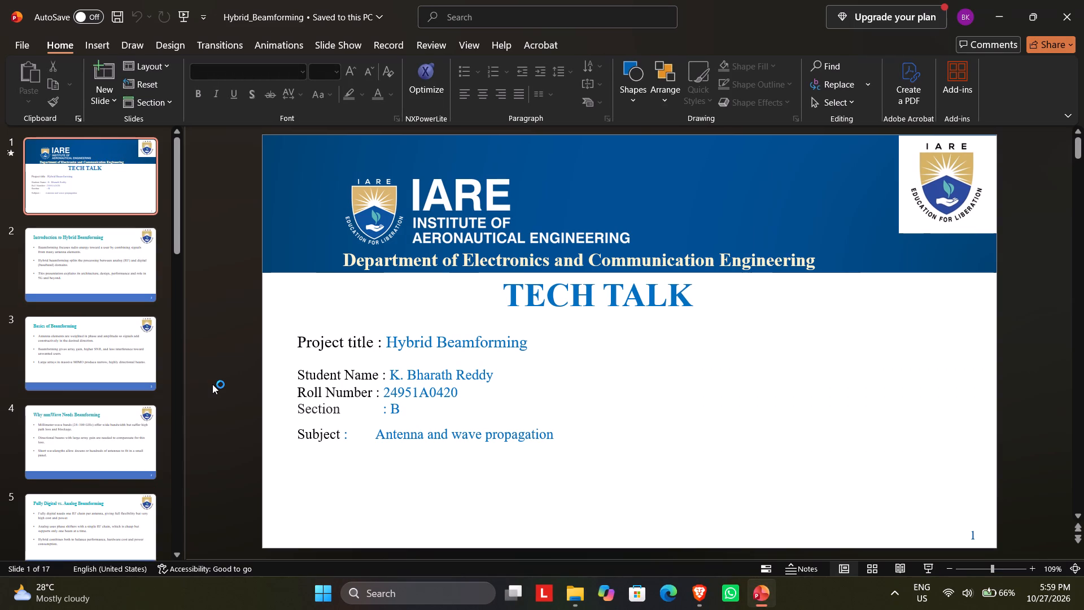
Open the slide show recording view for the Hybrid_Beamforming presentation at its title slide.
left_click(384, 42)
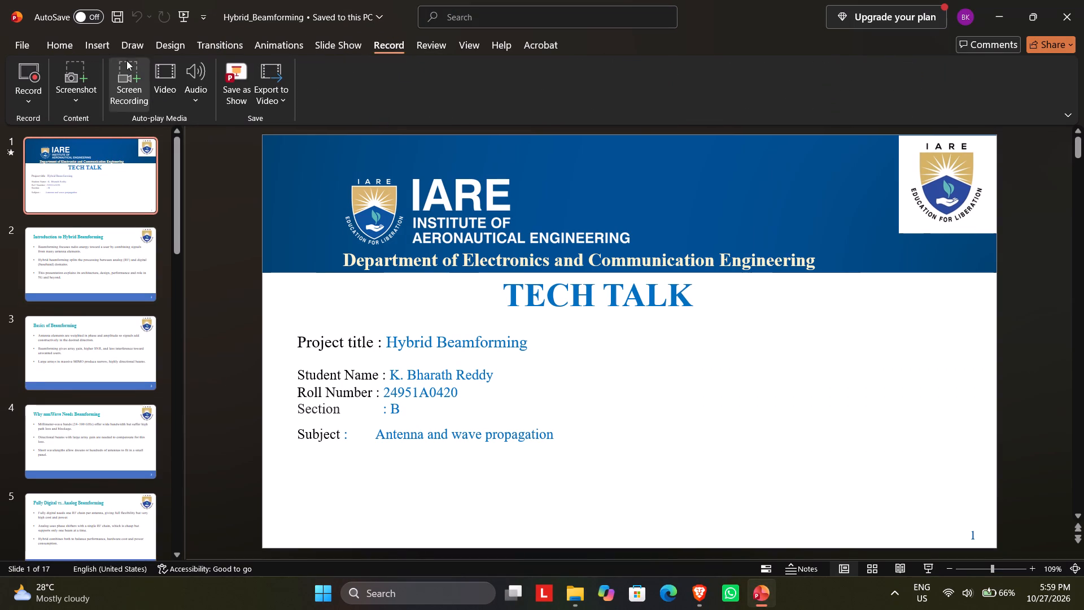
left_click(19, 72)
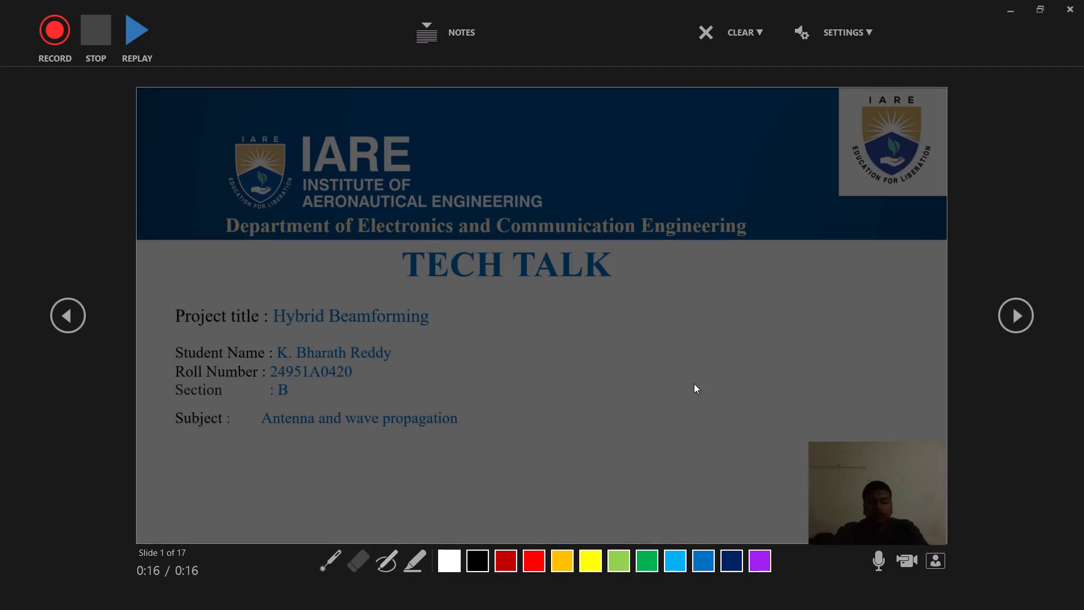
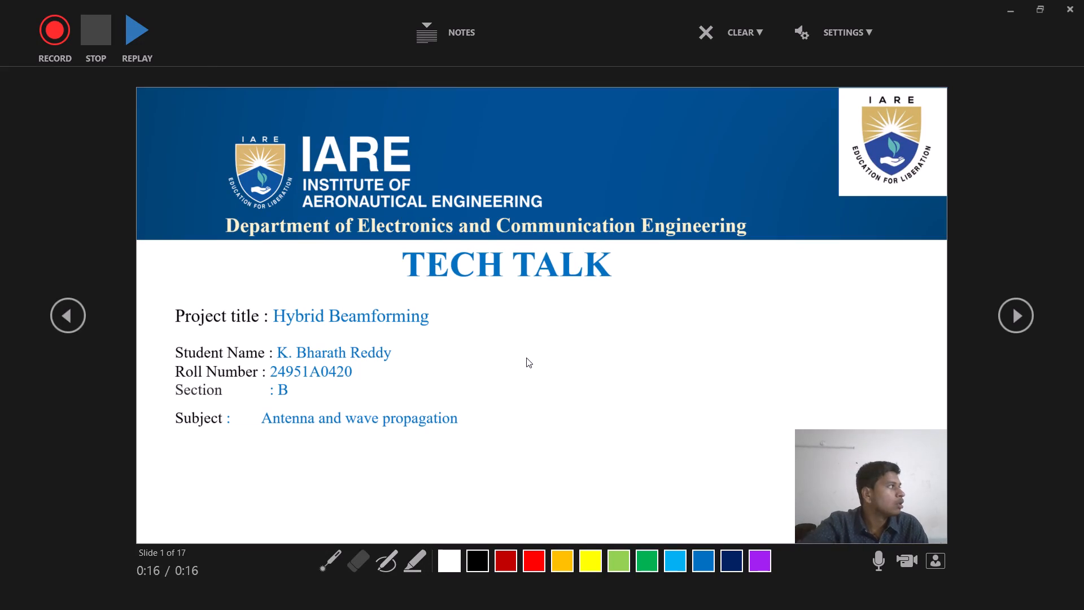
Start recording the slide show from the title slide and switch to the laser pointer.
left_click(53, 30)
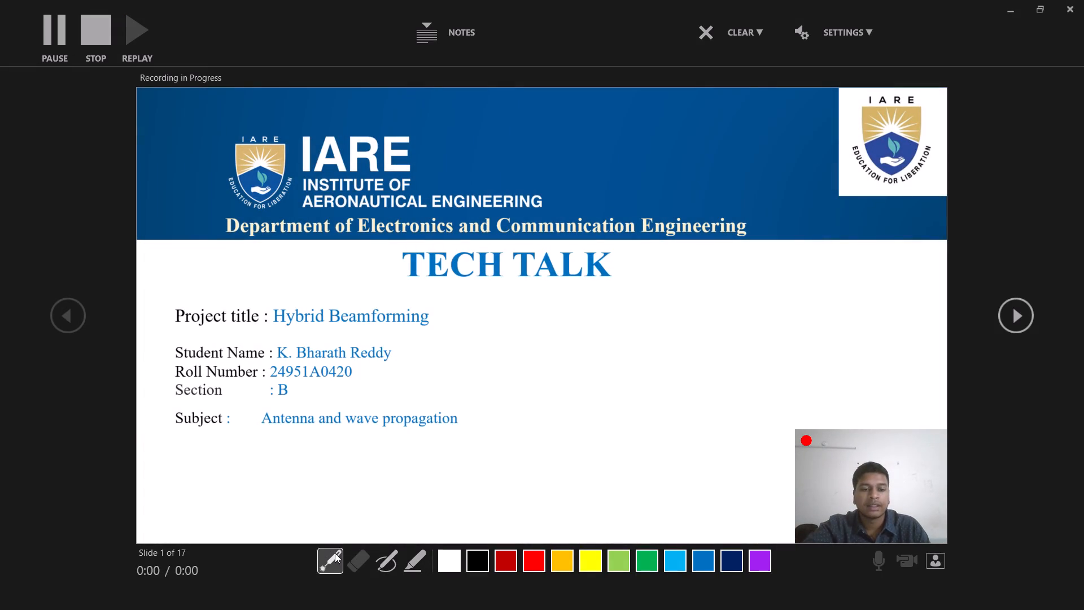
left_click(336, 556)
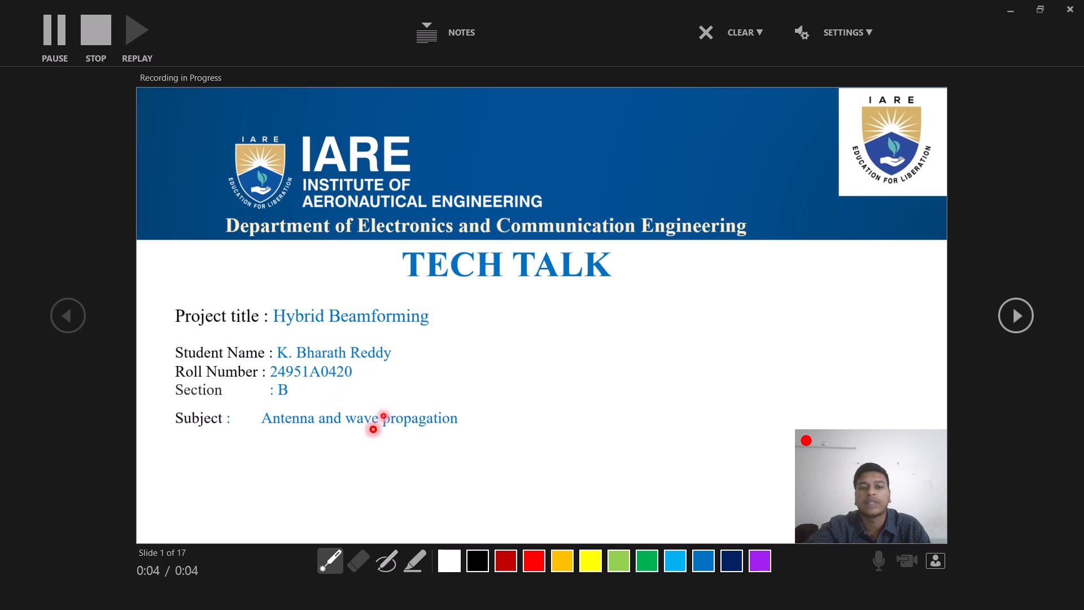
Present the title and Introduction to Hybrid Beamforming slides, advancing to the Basics of Beamforming slide.
key("Right")
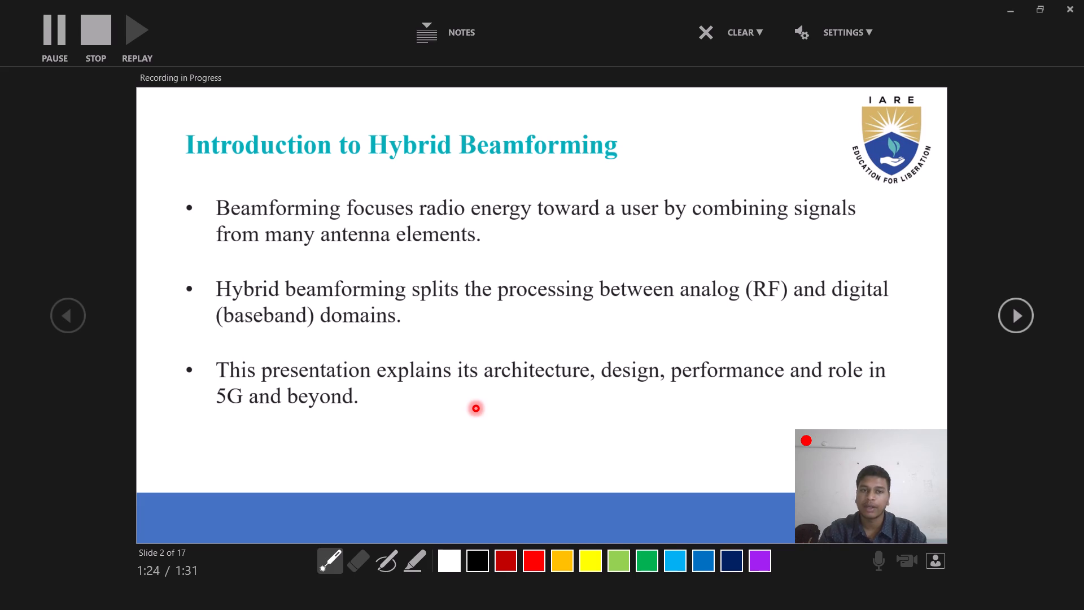
key("Right")
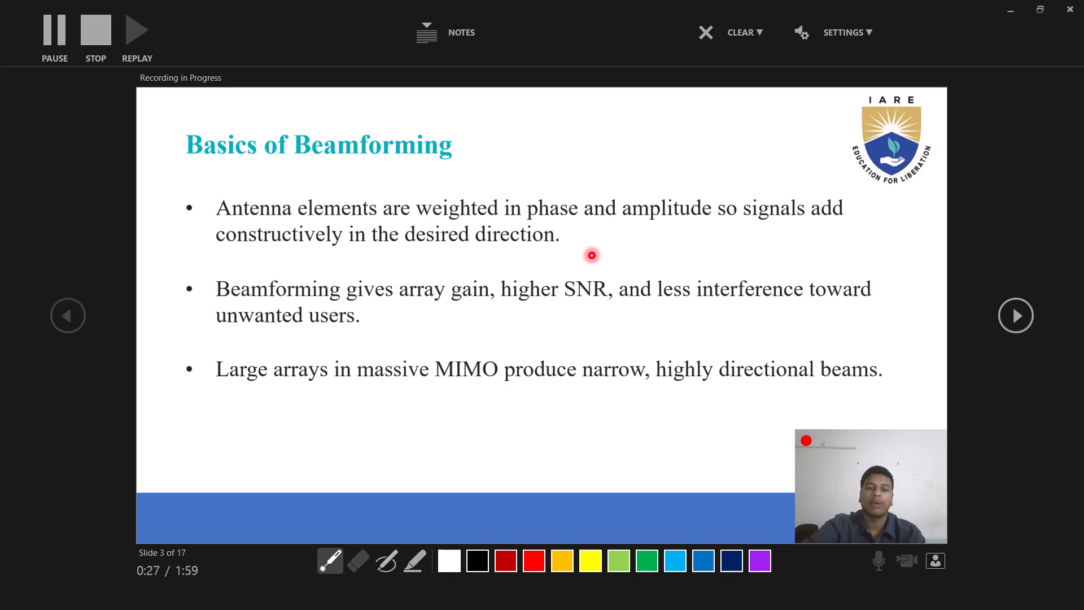
Draw a red pen circle below the massive MIMO bullet on the Basics of Beamforming slide.
left_click(385, 557)
left_click_drag(462, 411, 462, 410)
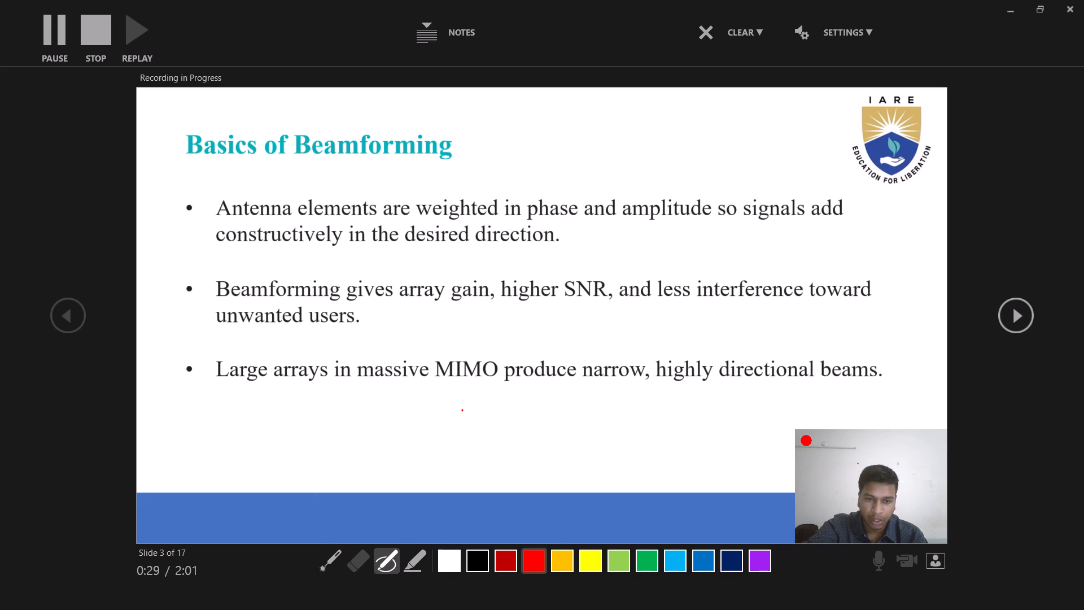
left_click_drag(462, 410, 454, 406)
Draw four small orange ovals inside the red circle to represent individual users.
left_click(506, 559)
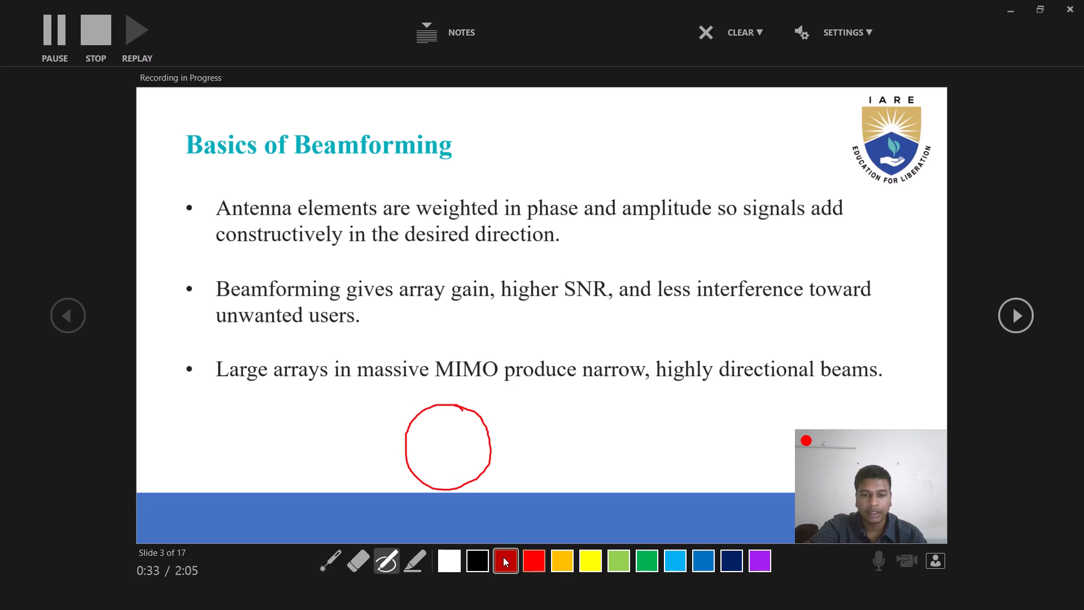
left_click(559, 563)
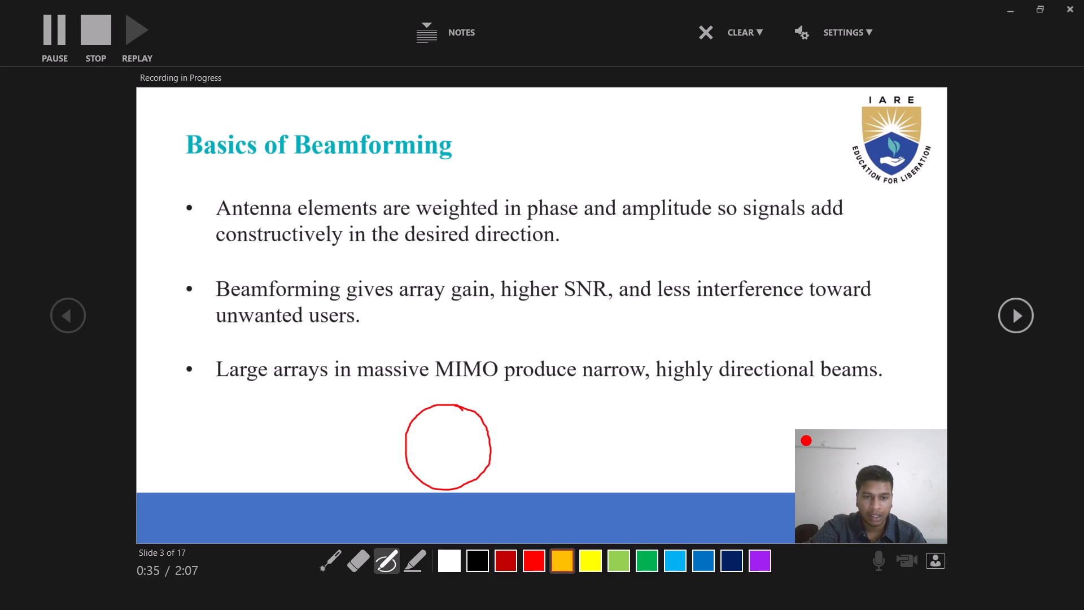
left_click(439, 421)
left_click(473, 435)
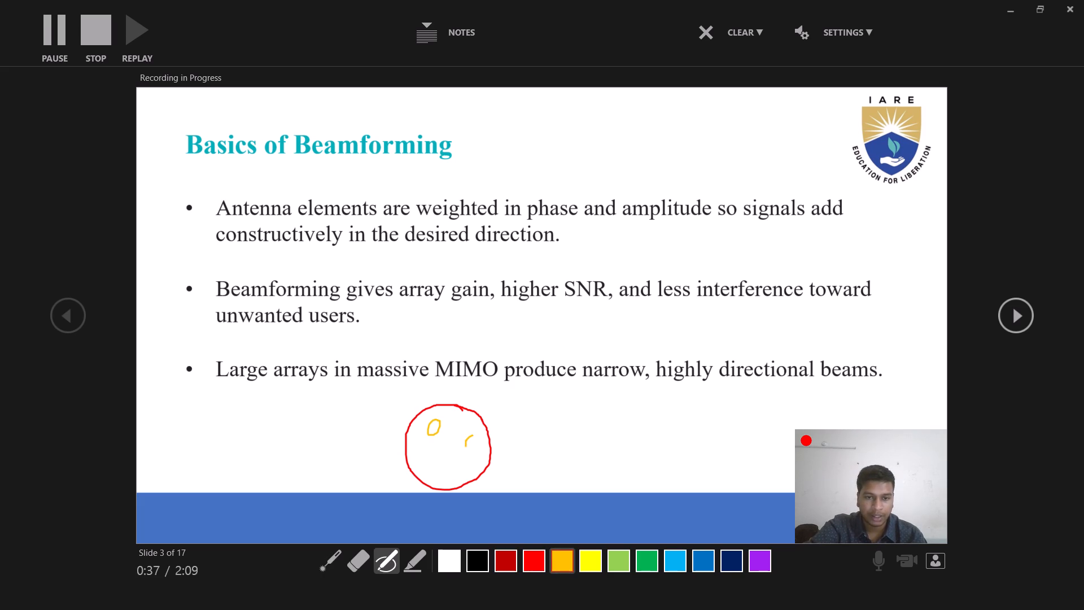
left_click(426, 450)
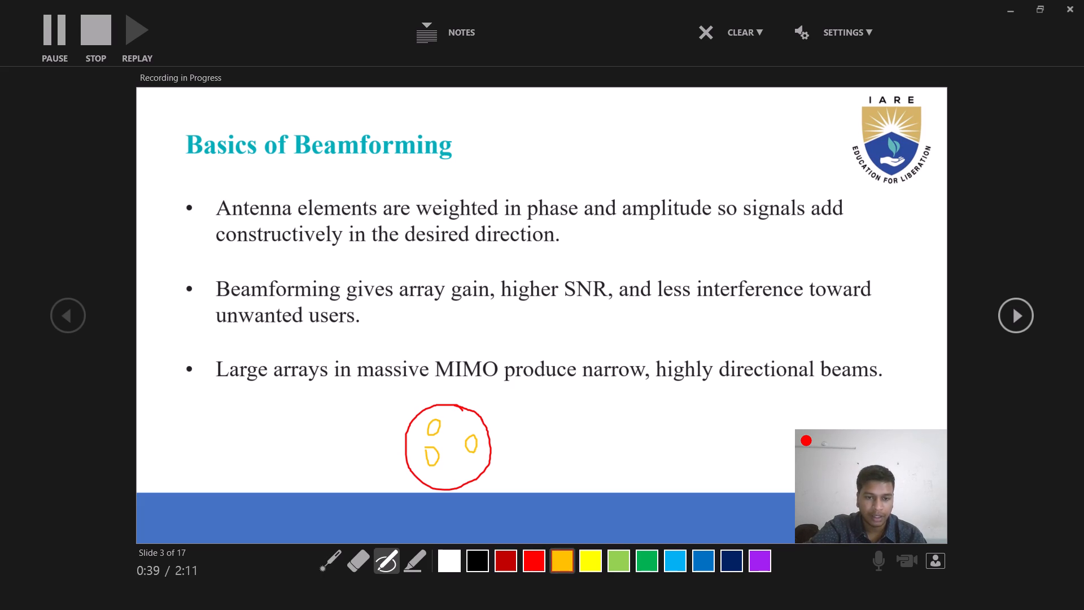
left_click(461, 463)
Sketch a light green two-legged antenna mast beside the red circle, below the last bullet.
left_click(601, 558)
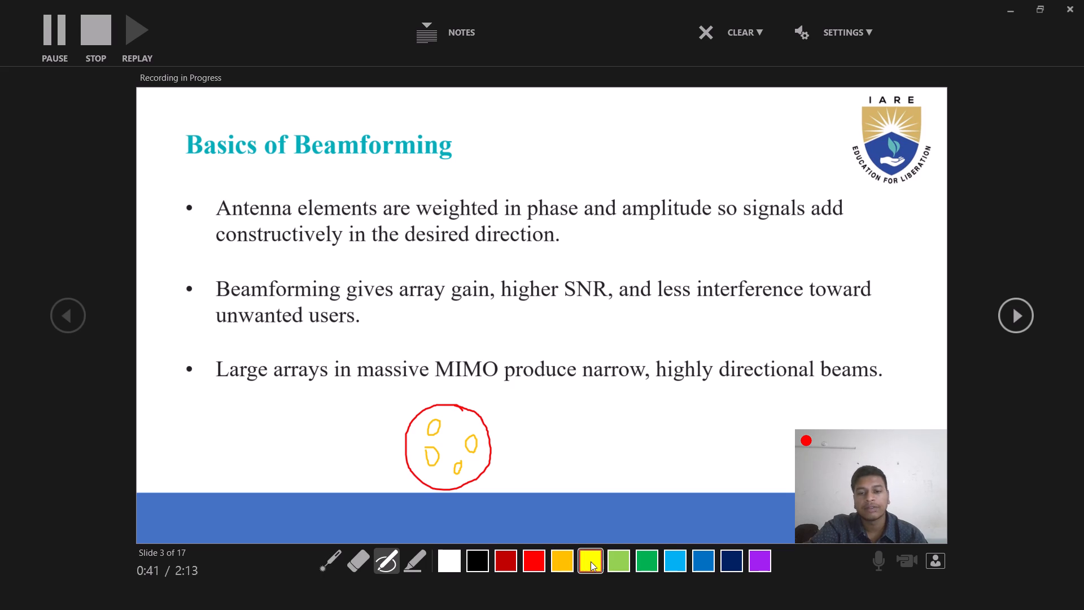
left_click(631, 558)
left_click(616, 559)
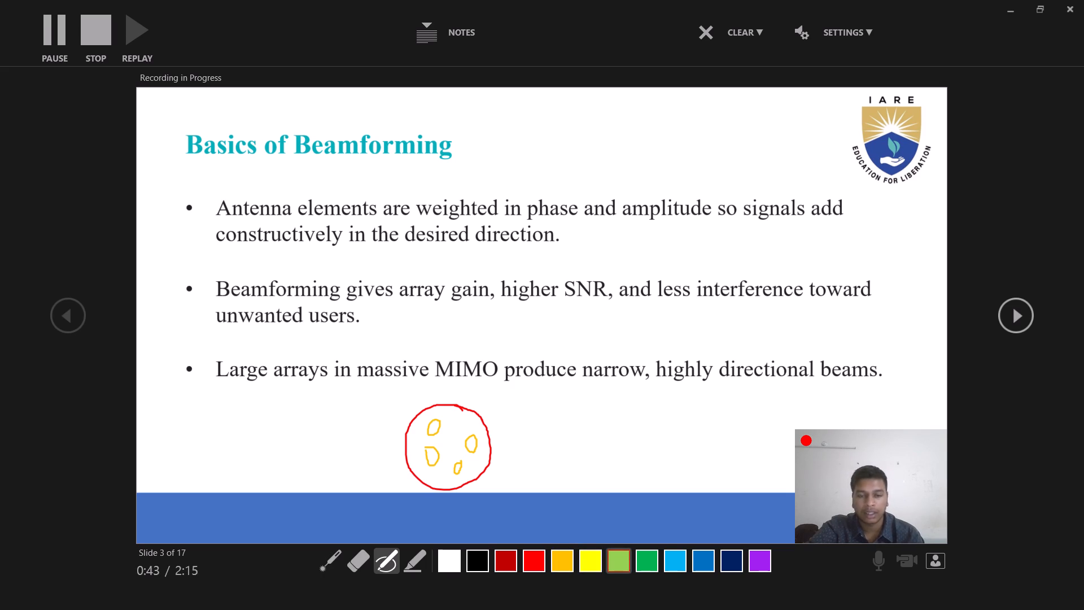
left_click_drag(281, 407, 281, 412)
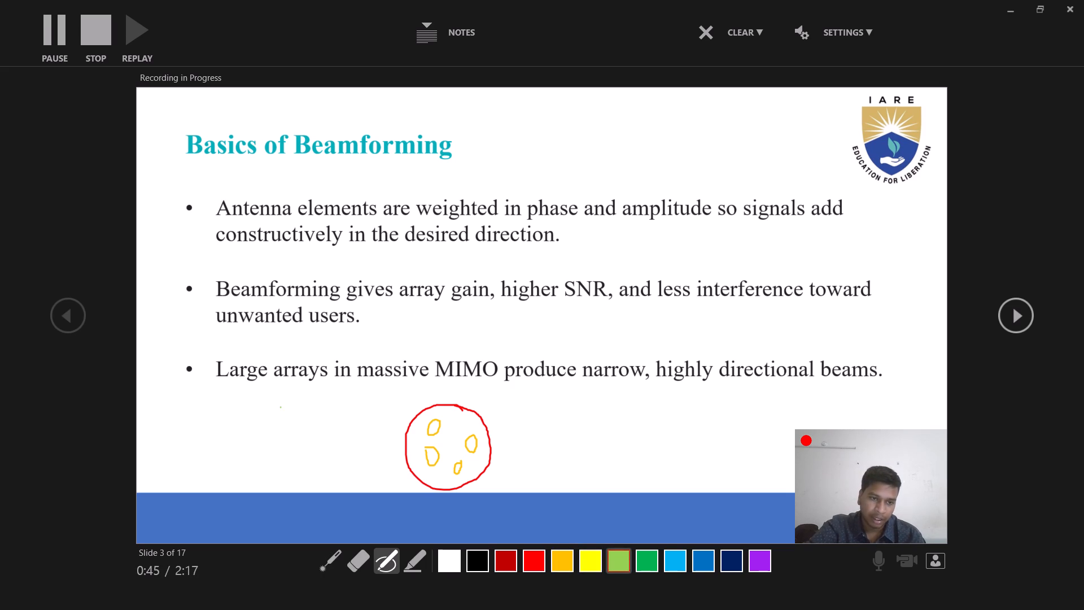
left_click_drag(281, 412, 274, 487)
left_click_drag(282, 409, 290, 460)
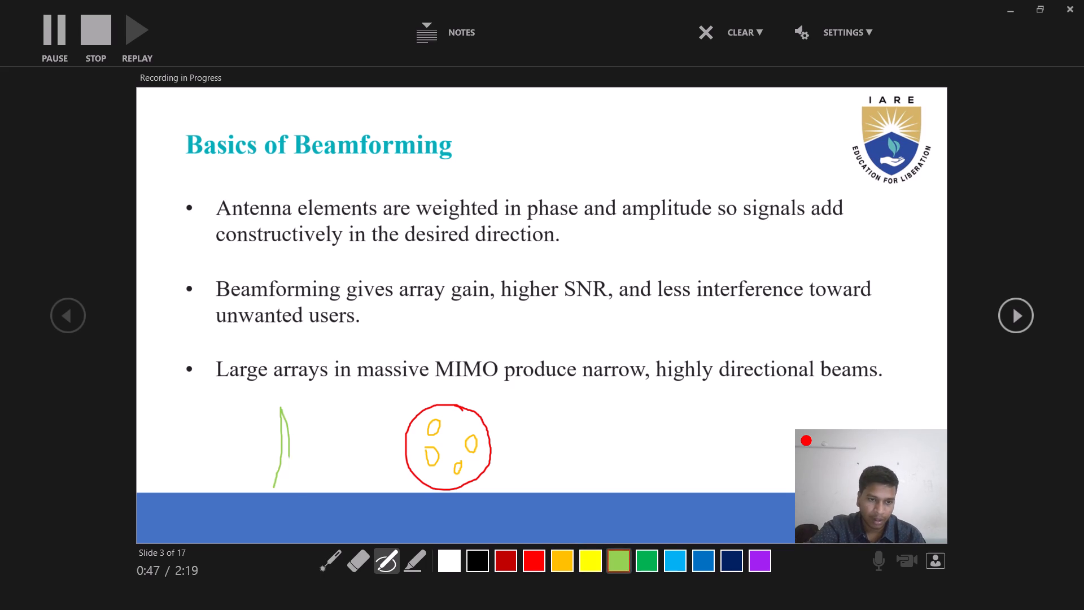
left_click_drag(290, 460, 301, 493)
Draw a widening light green beam from the mast's top to the red circle and loop around the circle.
left_click_drag(280, 407, 355, 419)
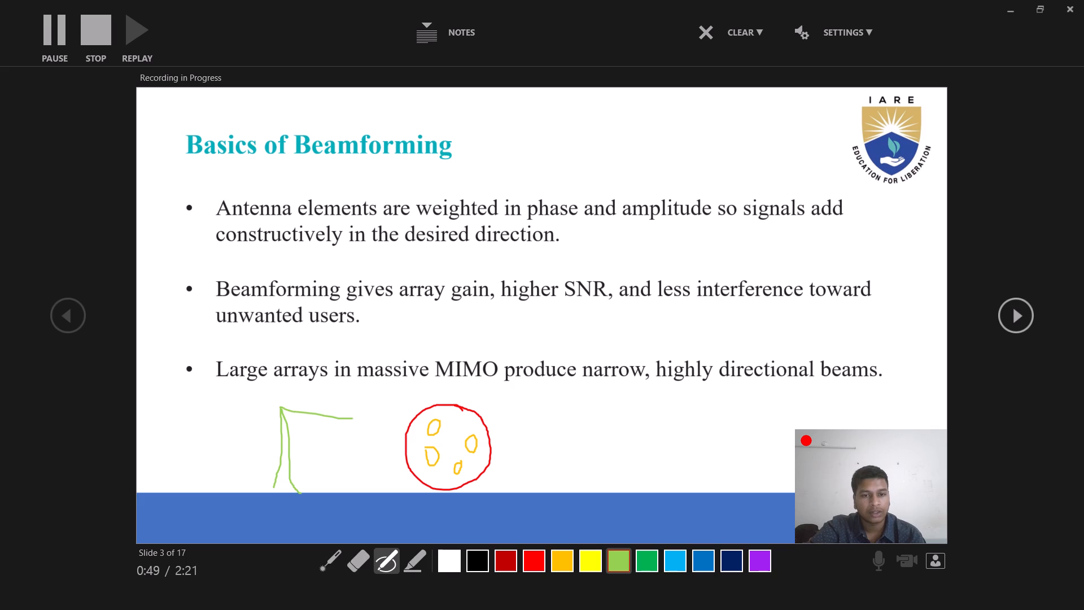
left_click_drag(355, 419, 447, 411)
left_click_drag(279, 408, 344, 451)
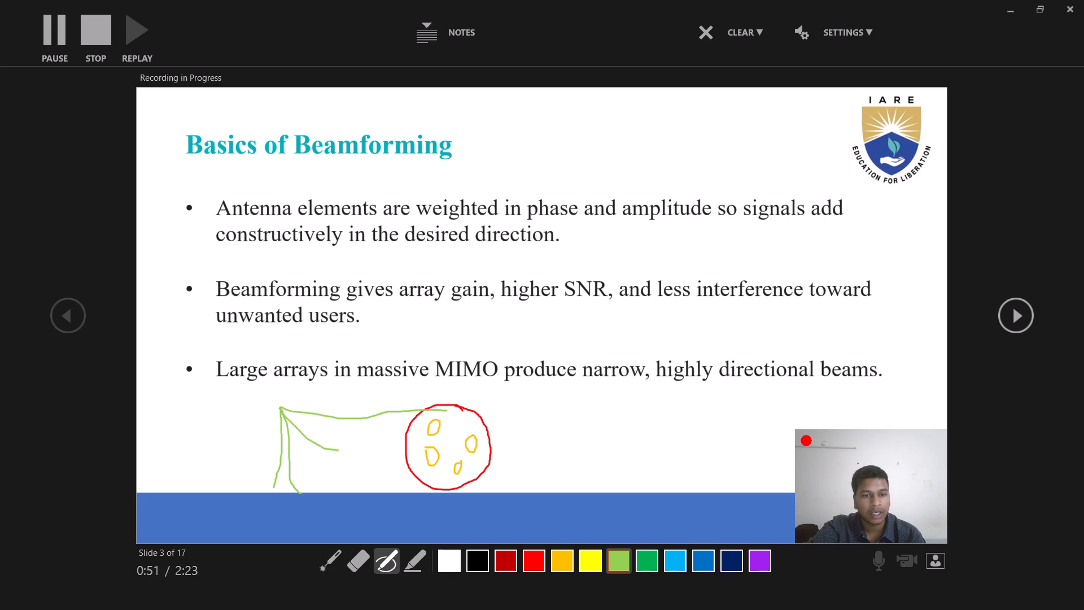
left_click_drag(344, 451, 448, 486)
left_click_drag(456, 411, 400, 445)
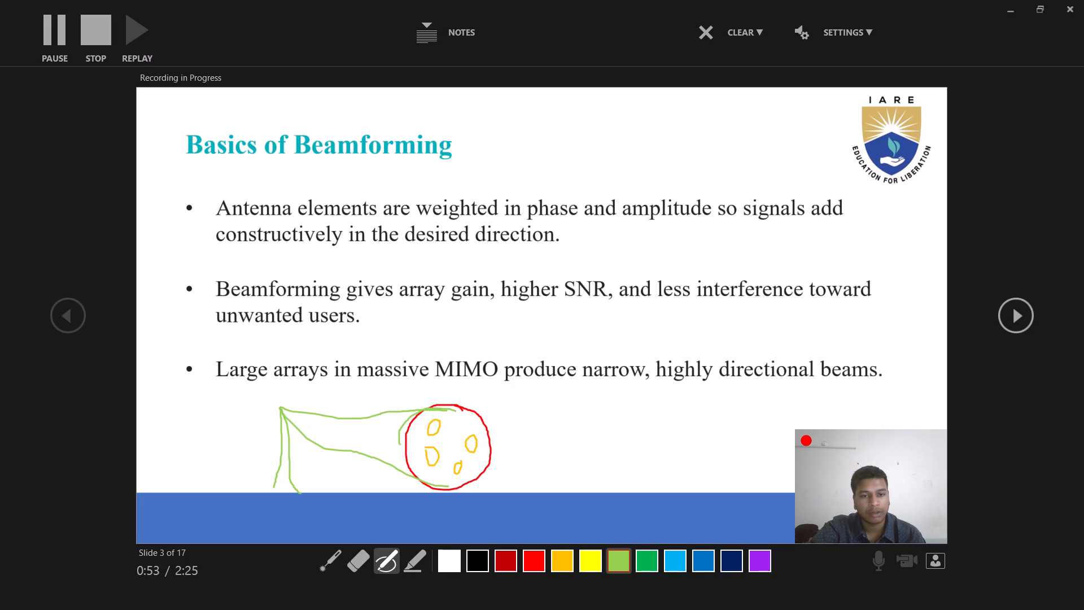
left_click_drag(400, 445, 438, 406)
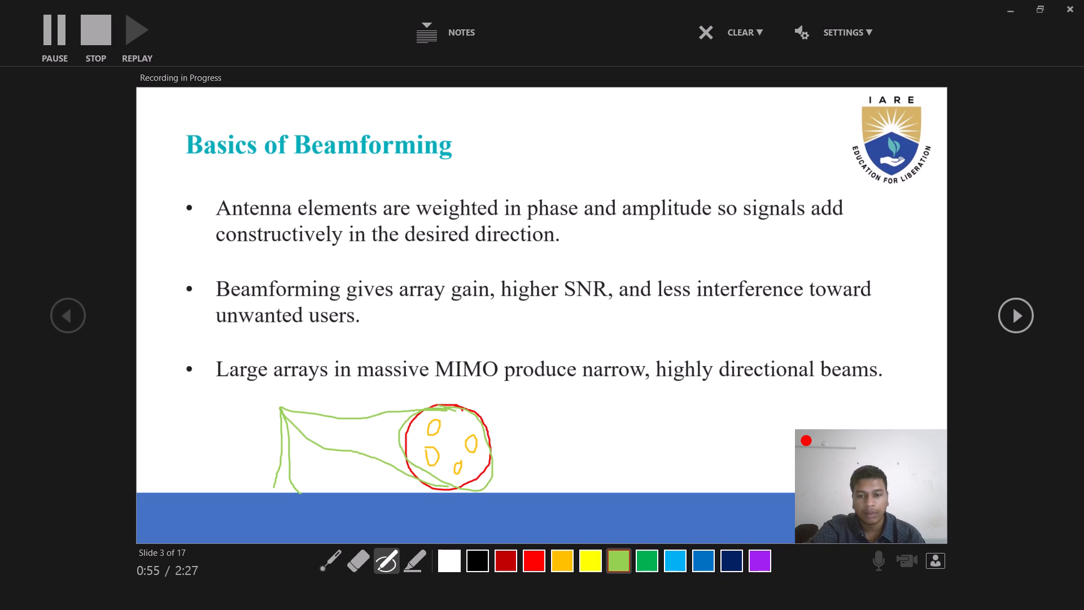
Draw a light blue winding outline around the orange ovals inside the circle.
left_click(677, 561)
left_click_drag(456, 422, 452, 420)
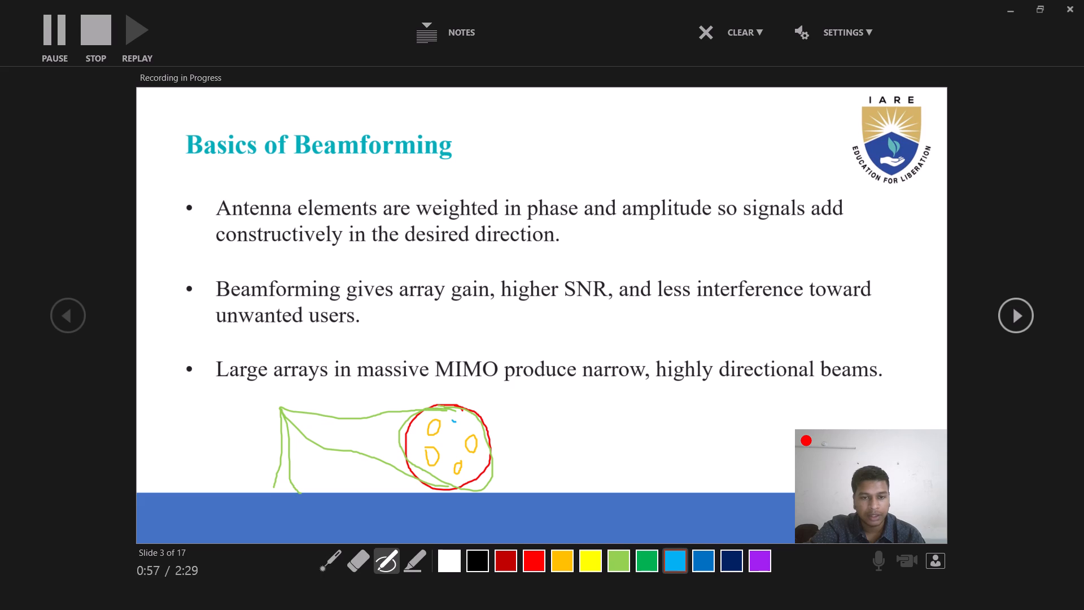
left_click_drag(452, 420, 449, 475)
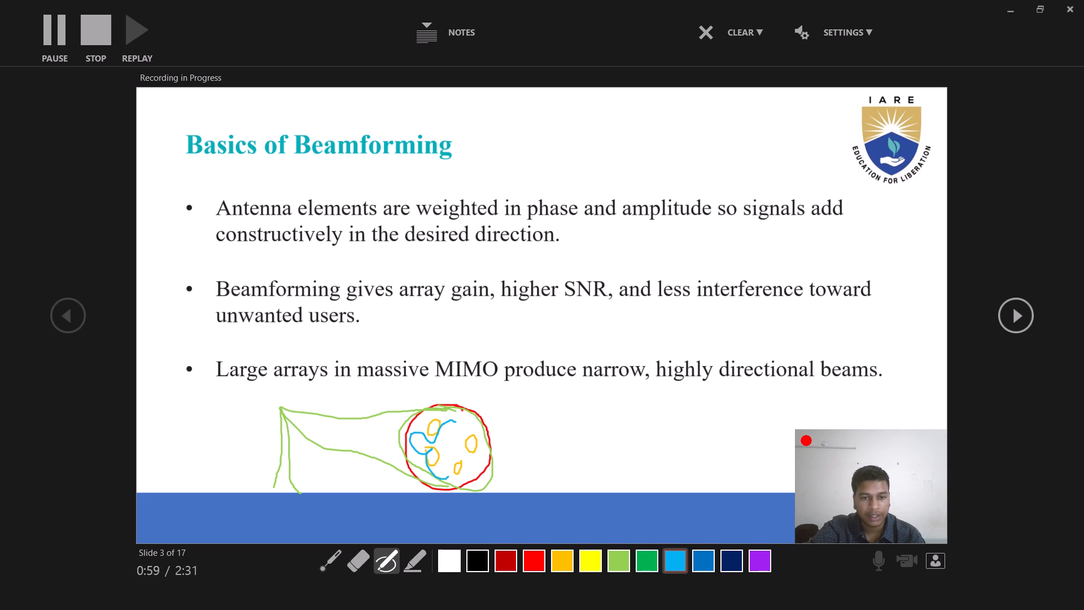
left_click_drag(449, 475, 470, 423)
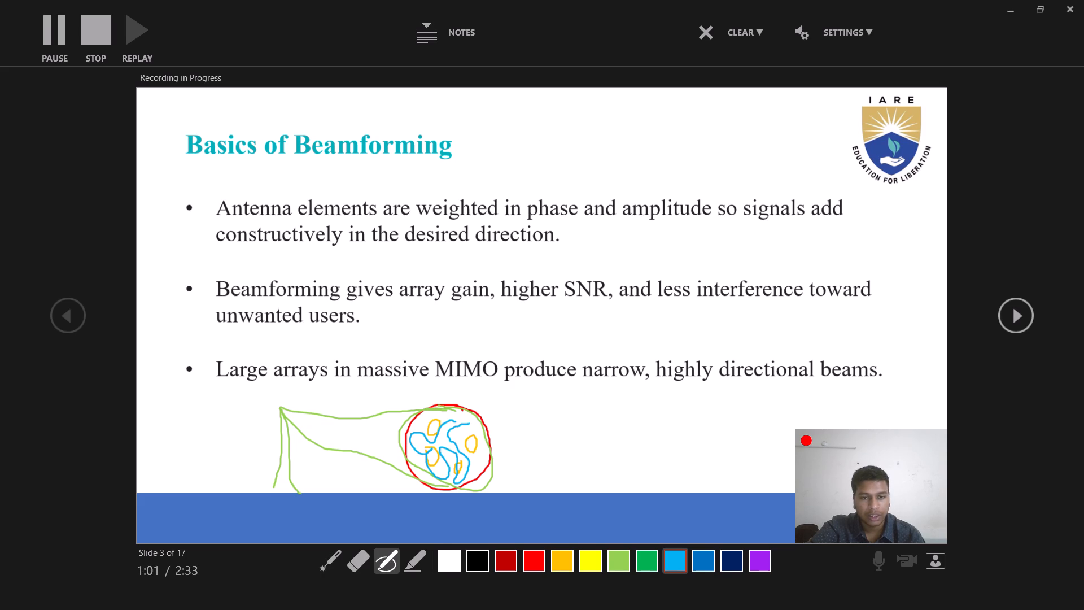
left_click_drag(470, 423, 460, 428)
left_click(458, 424)
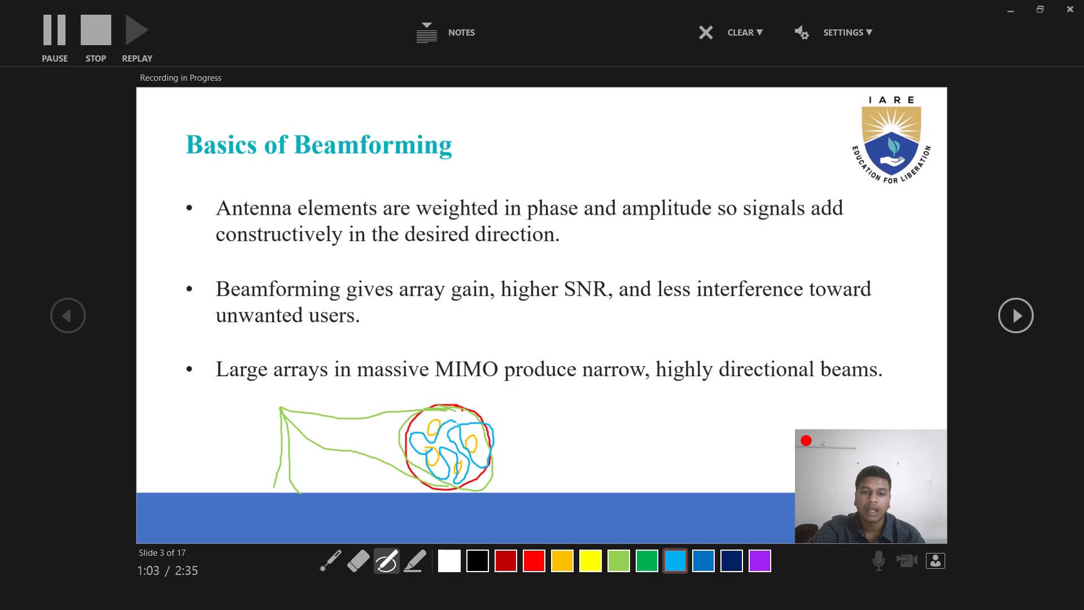
Draw four dark blue lines from the mast's top, one to each orange oval.
left_click(727, 559)
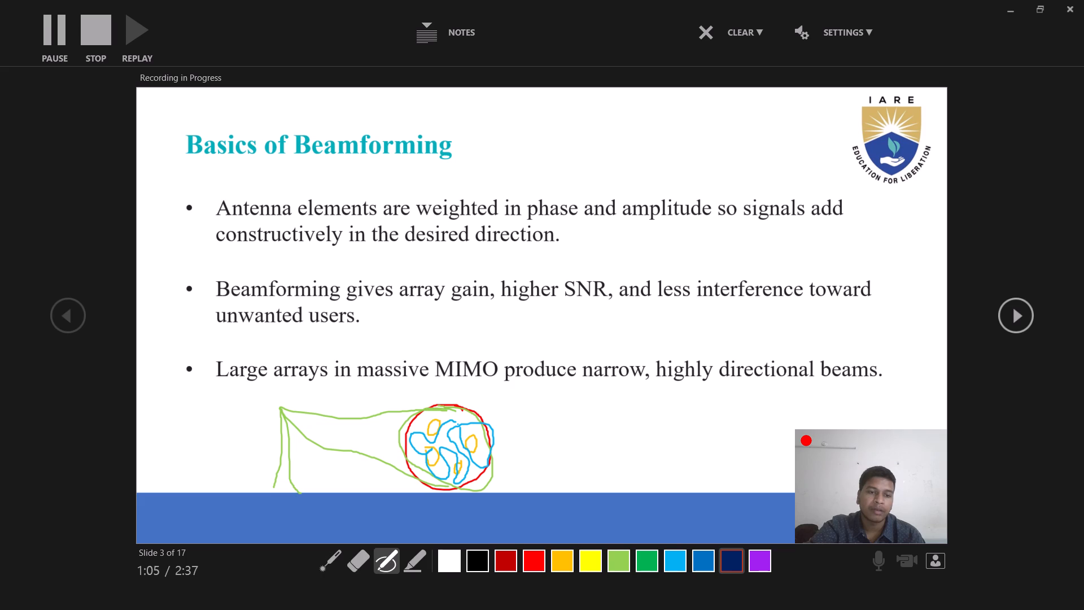
left_click_drag(277, 411, 437, 425)
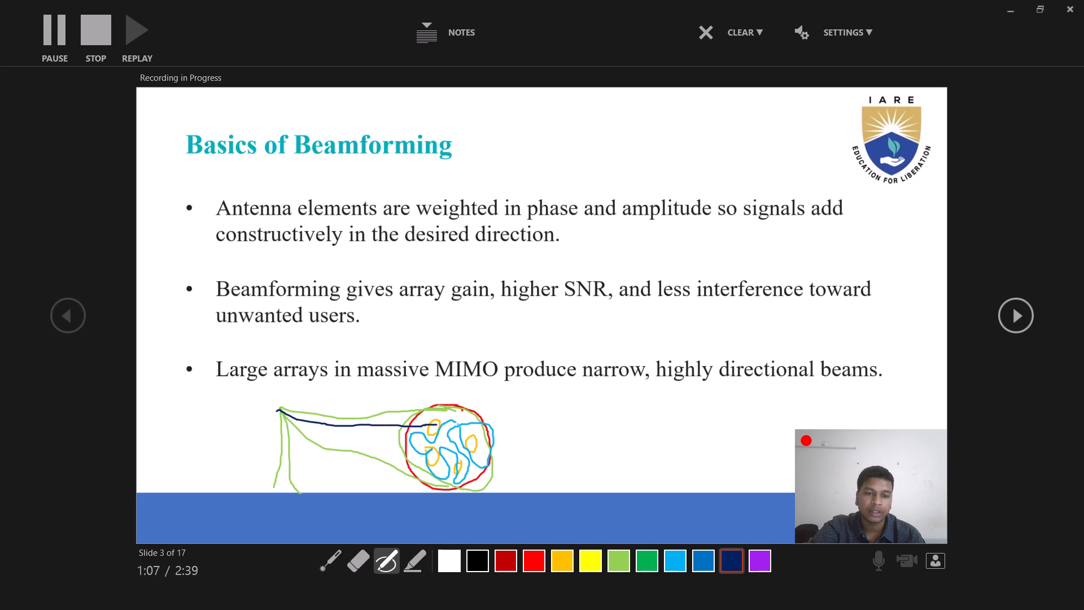
left_click_drag(437, 425, 436, 425)
left_click_drag(279, 409, 471, 440)
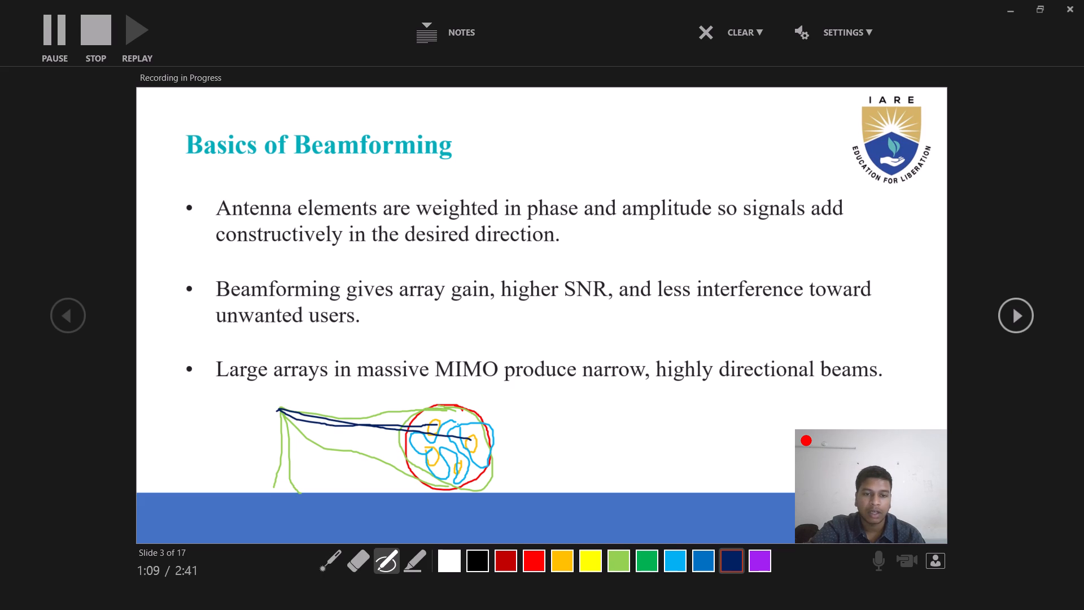
left_click_drag(471, 440, 473, 443)
left_click_drag(282, 415, 423, 455)
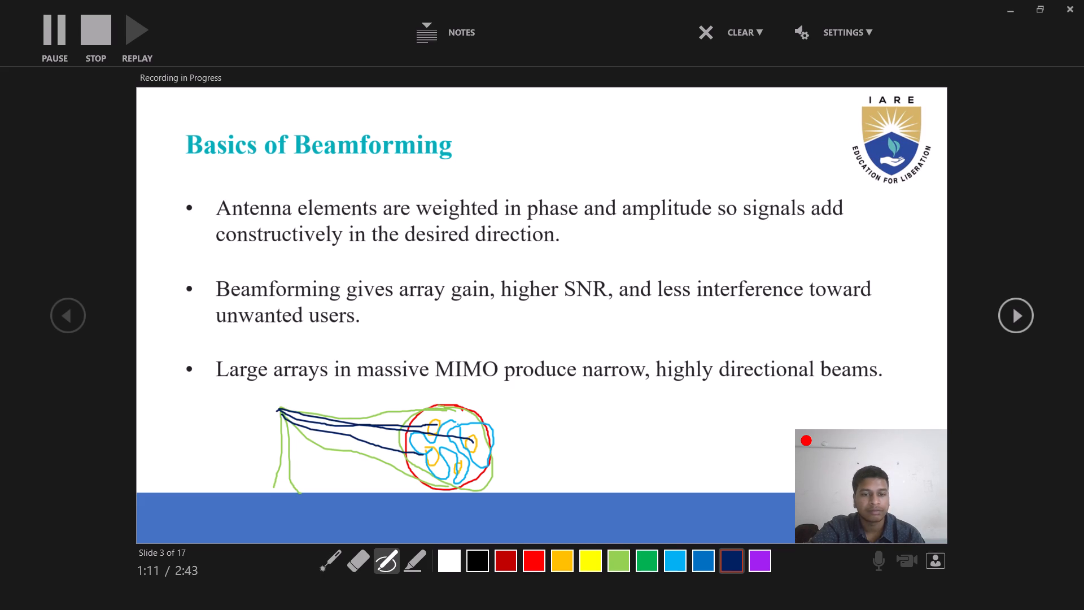
left_click_drag(423, 455, 435, 455)
left_click_drag(281, 407, 467, 465)
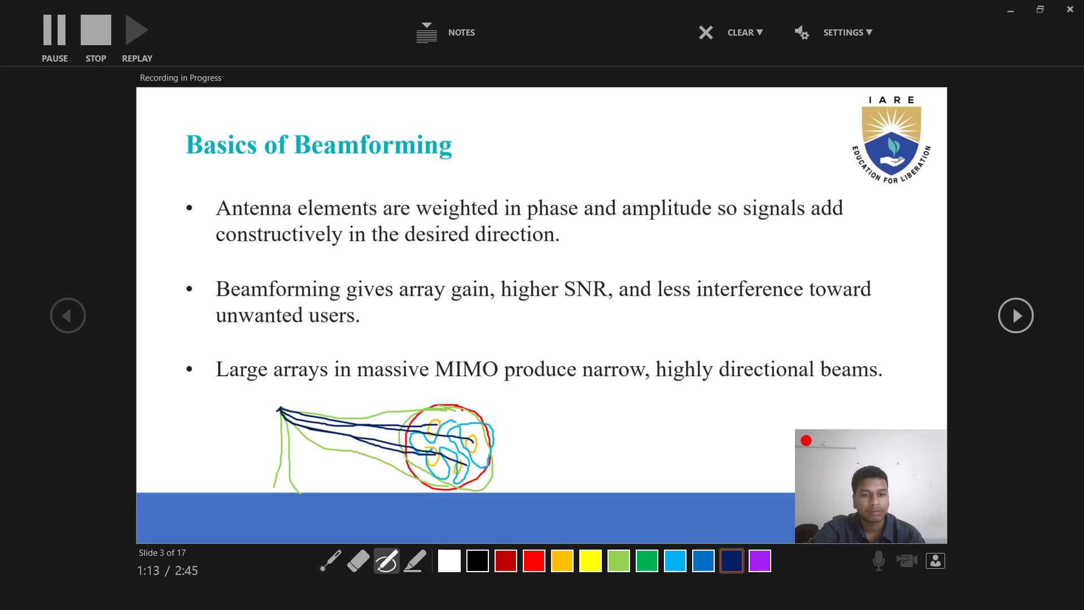
left_click_drag(467, 465, 458, 466)
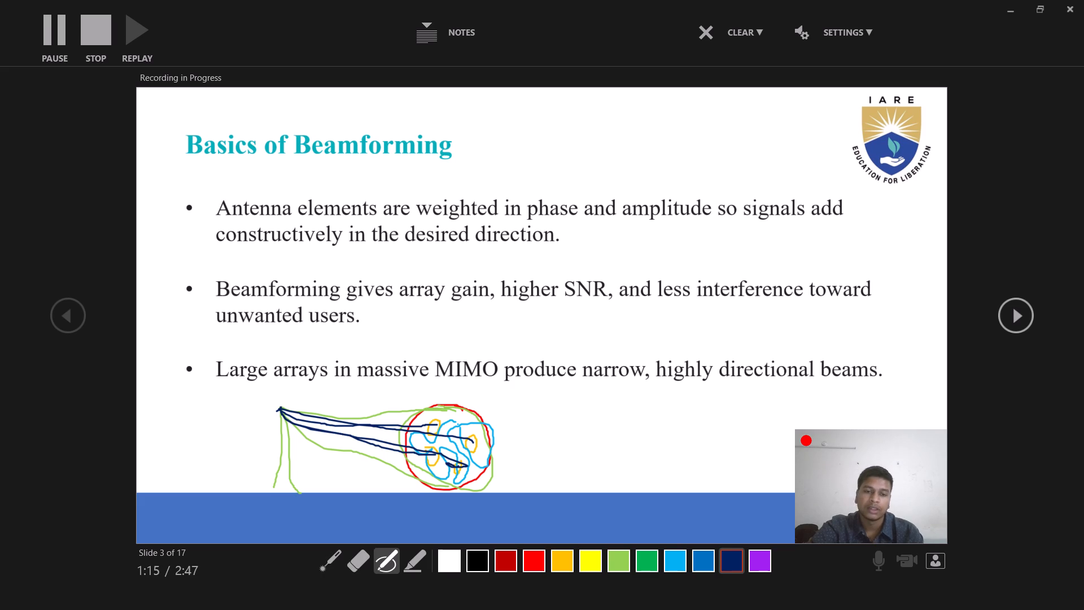
Erase all the ink drawings from the Basics of Beamforming slide.
left_click(364, 554)
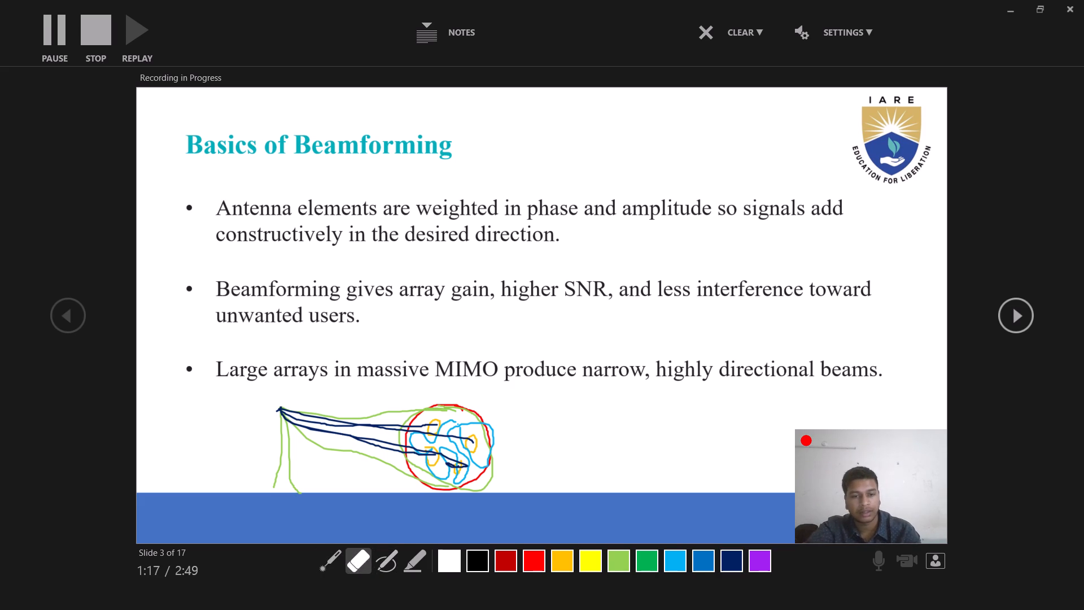
left_click_drag(479, 438, 458, 404)
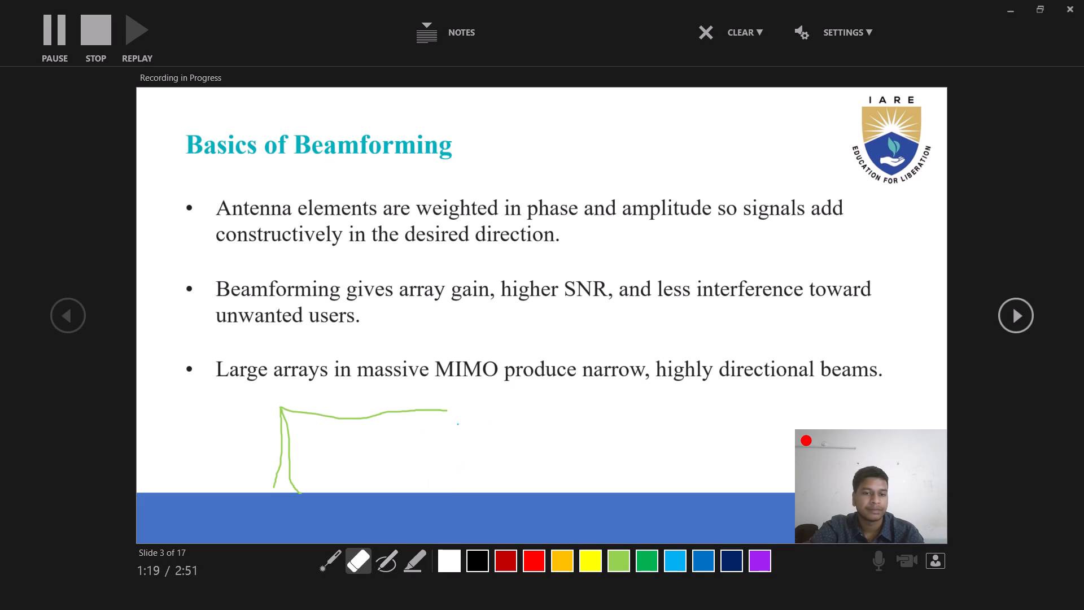
left_click_drag(458, 404, 454, 425)
left_click(454, 425)
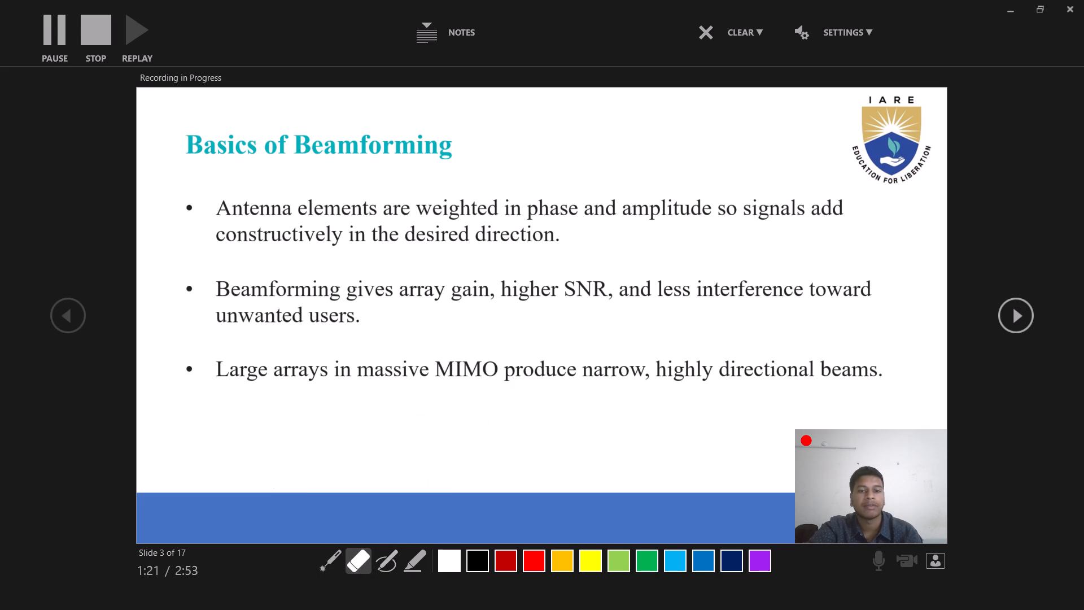
Switch back to the laser pointer and advance to the Why mmWave Needs Beamforming slide.
left_click(334, 559)
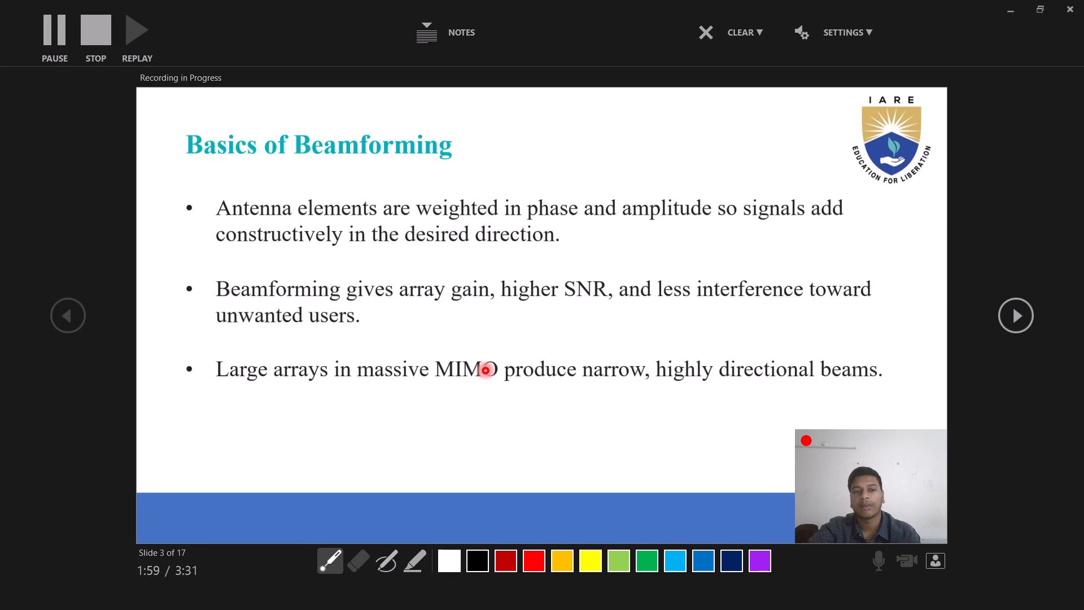
key("Right")
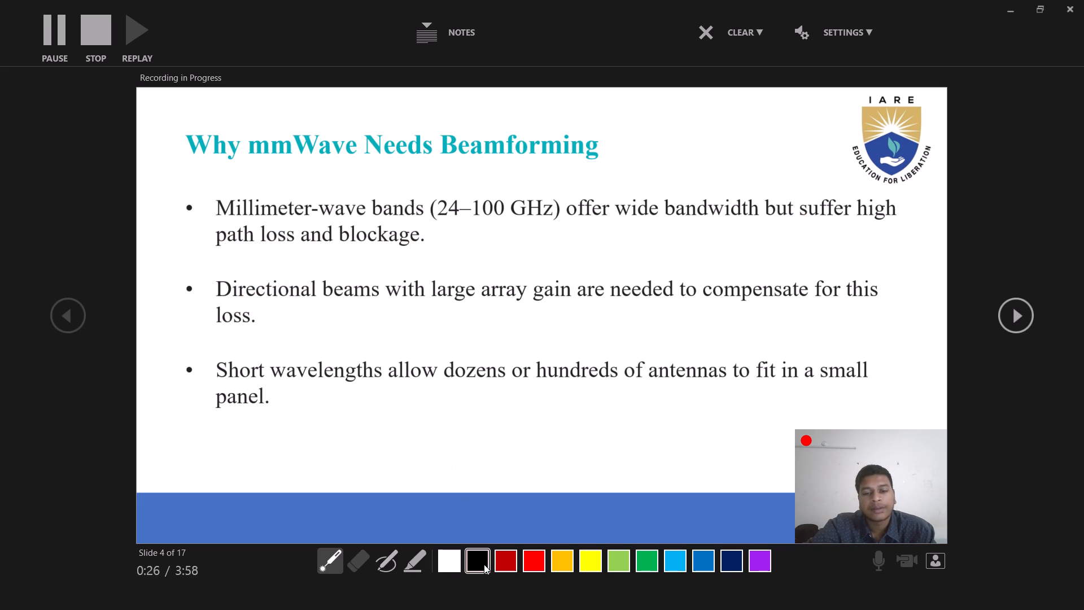
Underline "path loss" and "blockage" in the first bullet with the dark blue pen.
left_click(399, 565)
left_click_drag(216, 247, 266, 250)
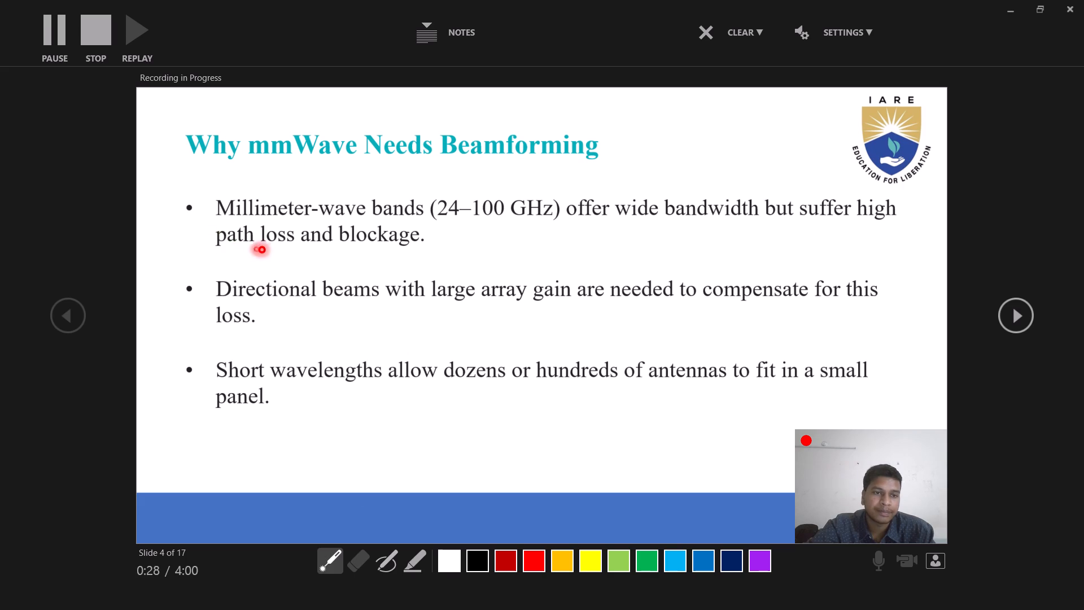
left_click_drag(266, 250, 298, 252)
left_click(385, 564)
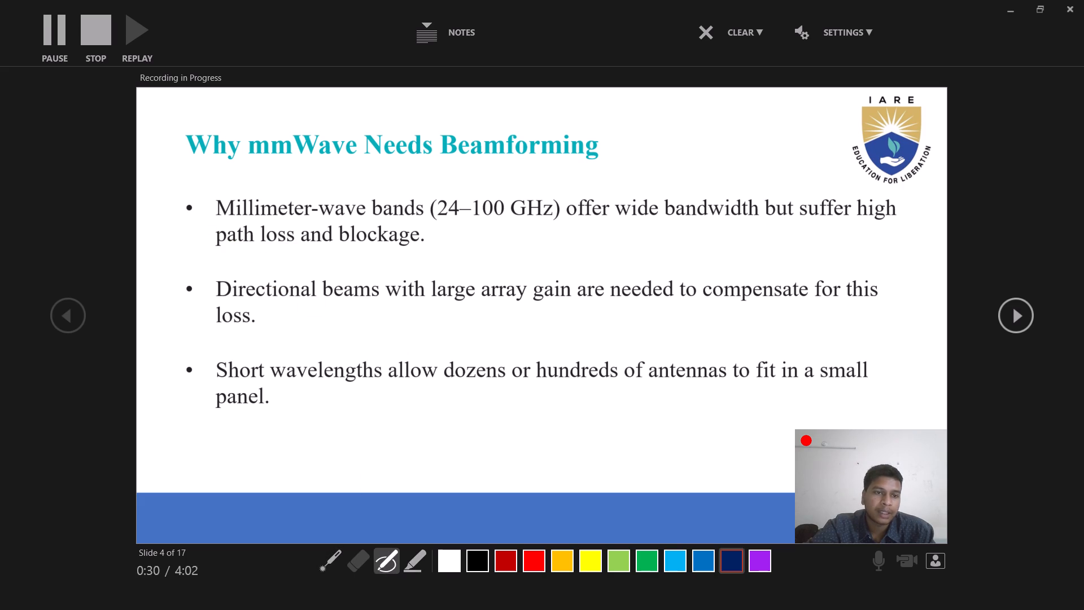
left_click_drag(214, 251, 301, 249)
left_click_drag(349, 248, 416, 254)
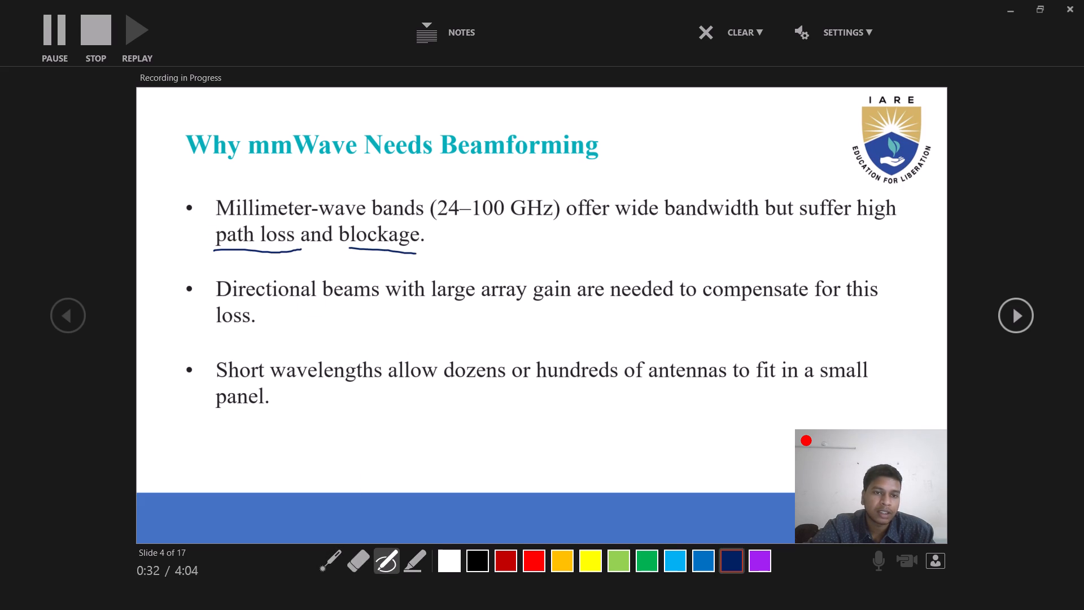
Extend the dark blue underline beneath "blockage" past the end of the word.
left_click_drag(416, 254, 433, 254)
Erase the dark blue underlines beneath "path loss" and "blockage" in the first bullet.
left_click(537, 564)
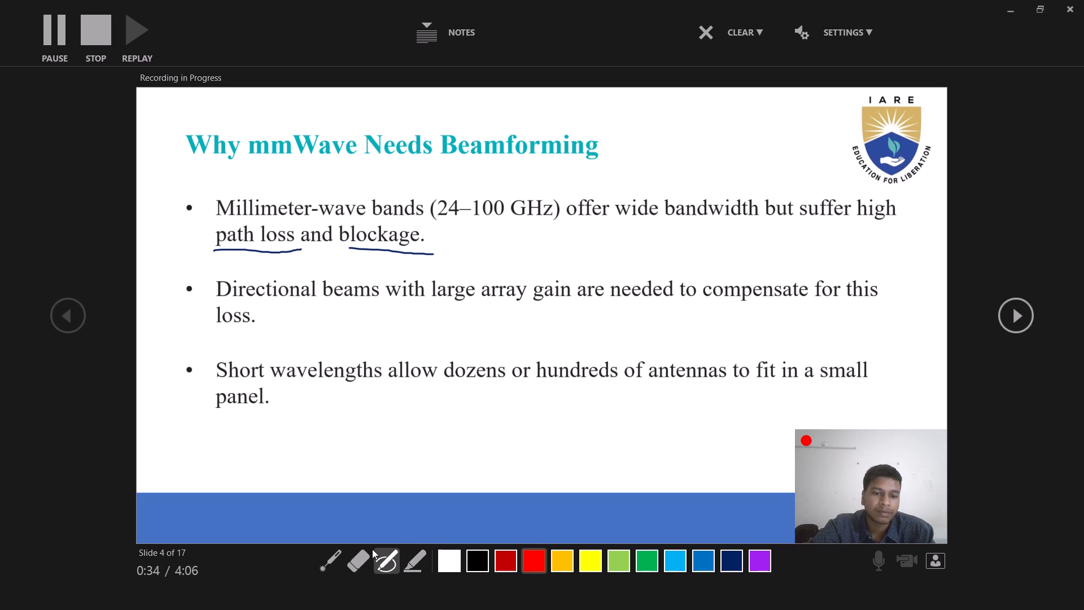
left_click(365, 559)
left_click_drag(304, 200, 276, 250)
left_click(278, 245)
left_click(357, 249)
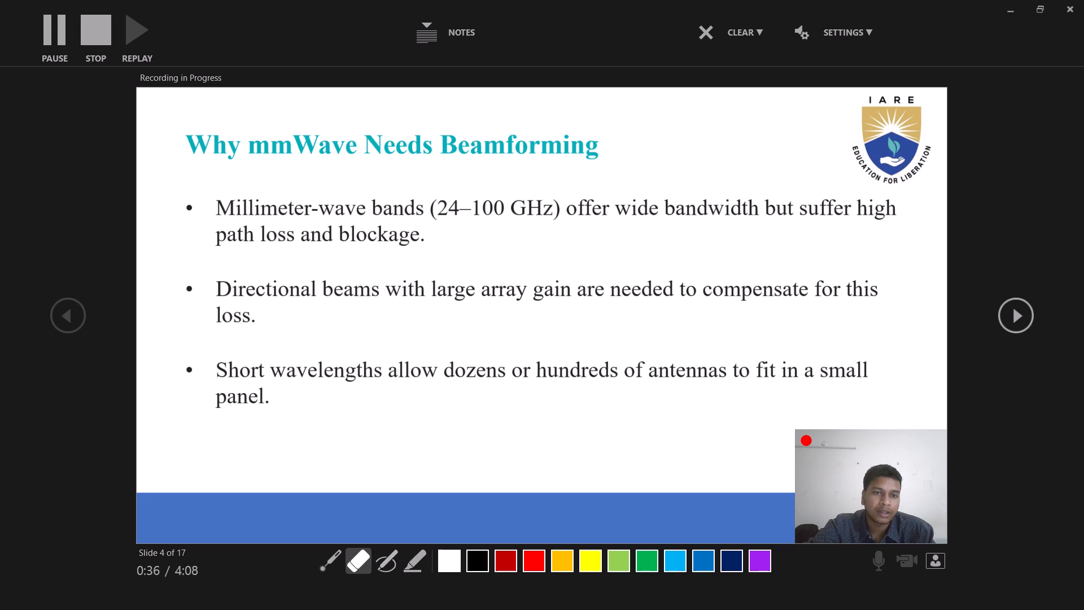
Underline "but suffer high path loss" and "blockage" in the first bullet with the red pen.
left_click(388, 561)
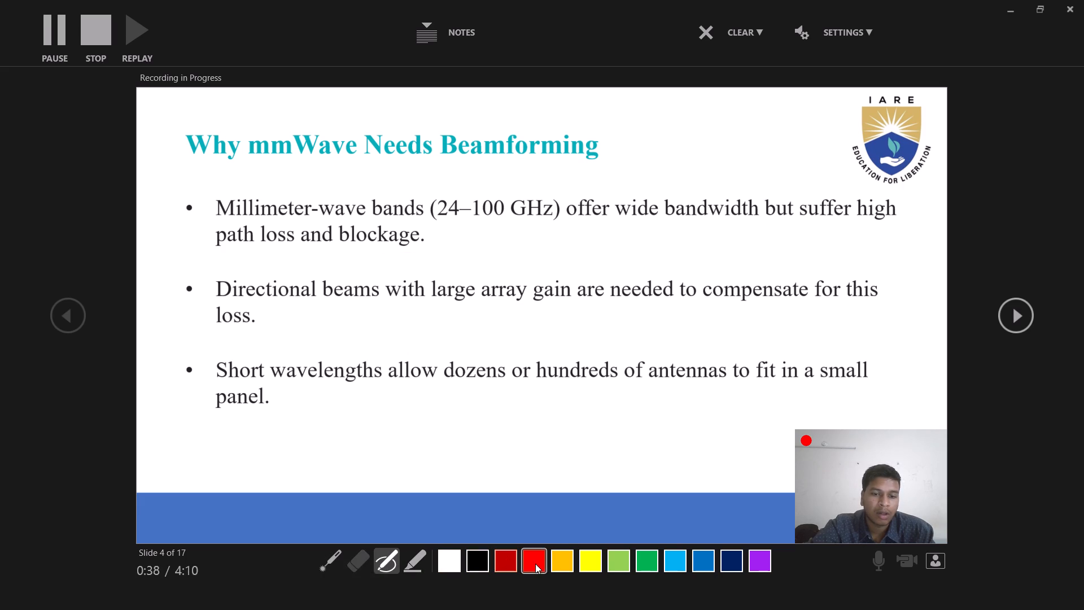
left_click(535, 564)
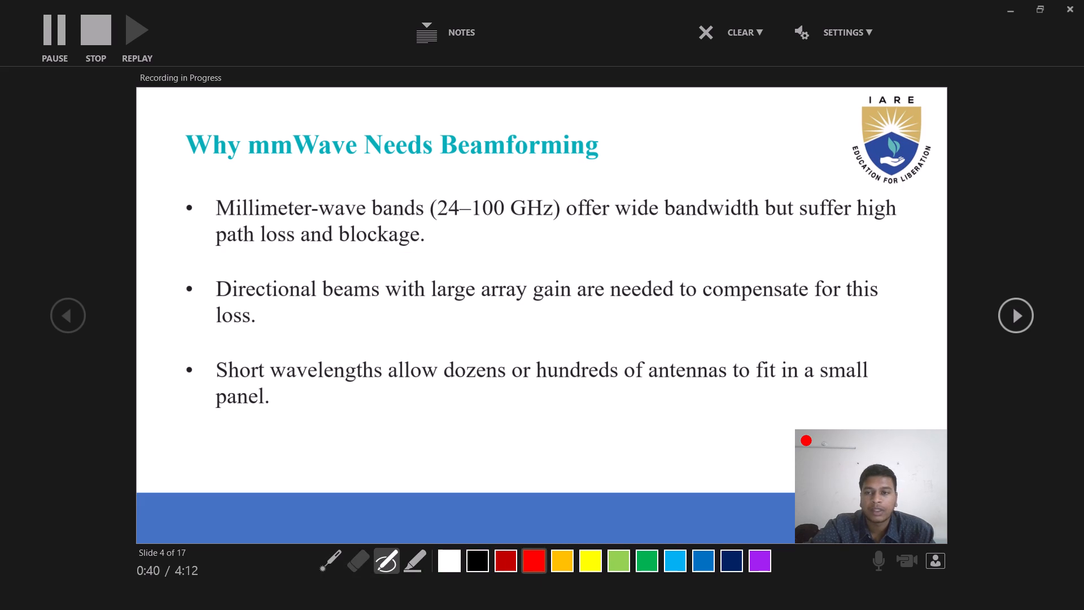
left_click_drag(777, 221, 900, 220)
left_click_drag(205, 249, 275, 255)
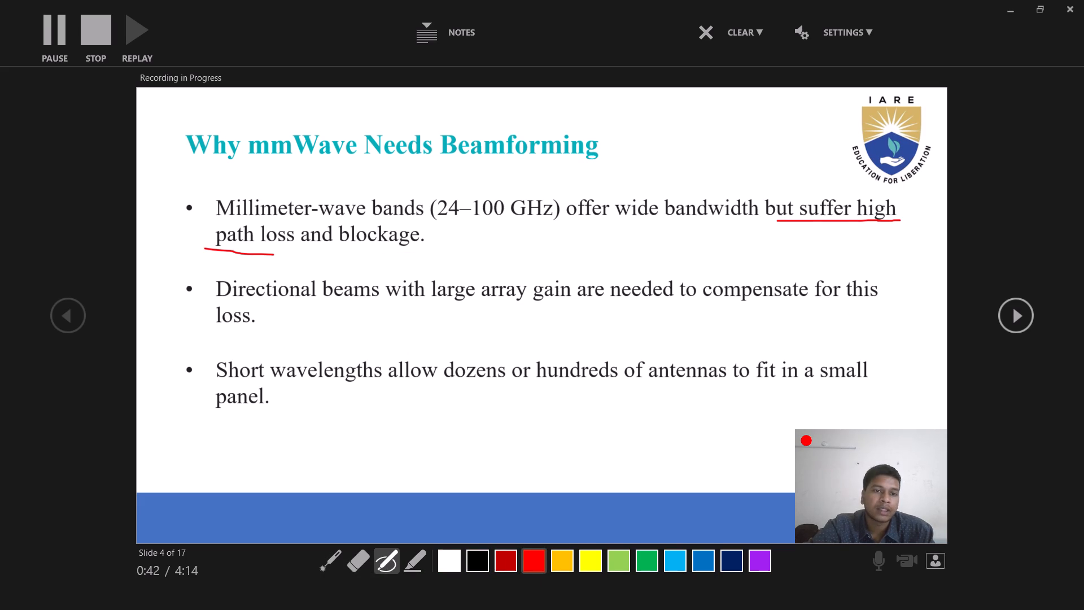
left_click_drag(275, 255, 304, 254)
left_click_drag(349, 250, 435, 250)
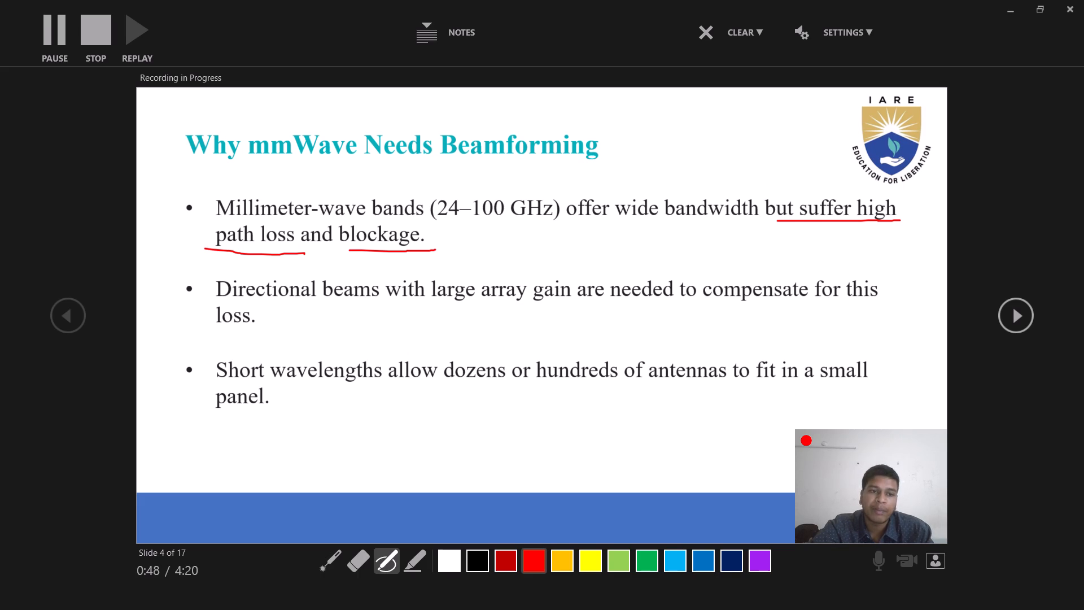
Underline in red "Directional beams" and "large array gain" in the second bullet, and "antennas to fit in a small panel" in the third.
left_click_drag(268, 300, 334, 302)
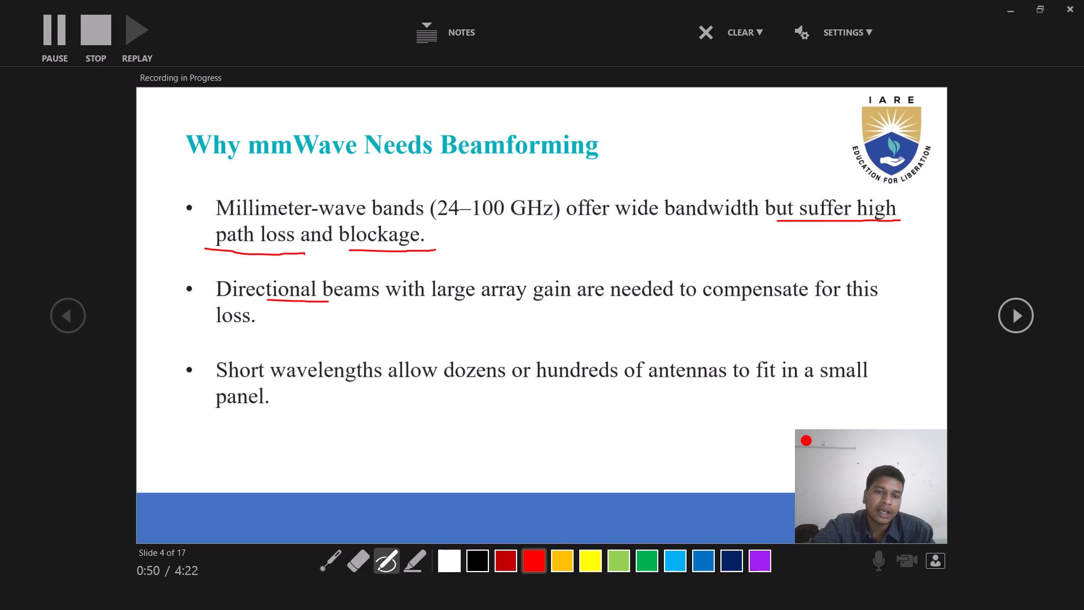
left_click_drag(334, 302, 391, 309)
left_click_drag(441, 306, 581, 305)
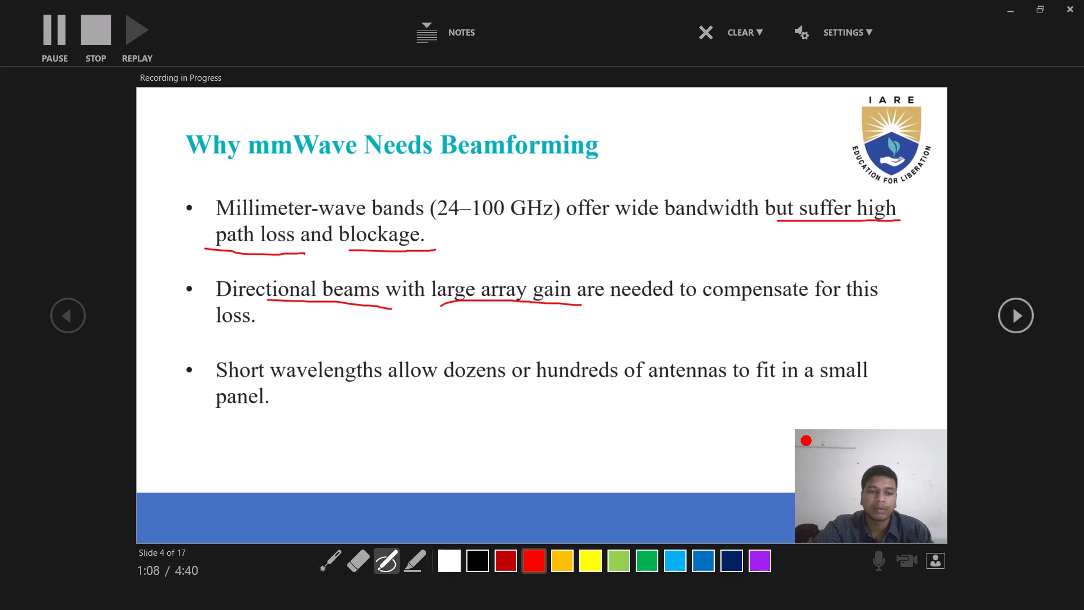
left_click_drag(220, 409, 276, 408)
left_click_drag(667, 389, 771, 386)
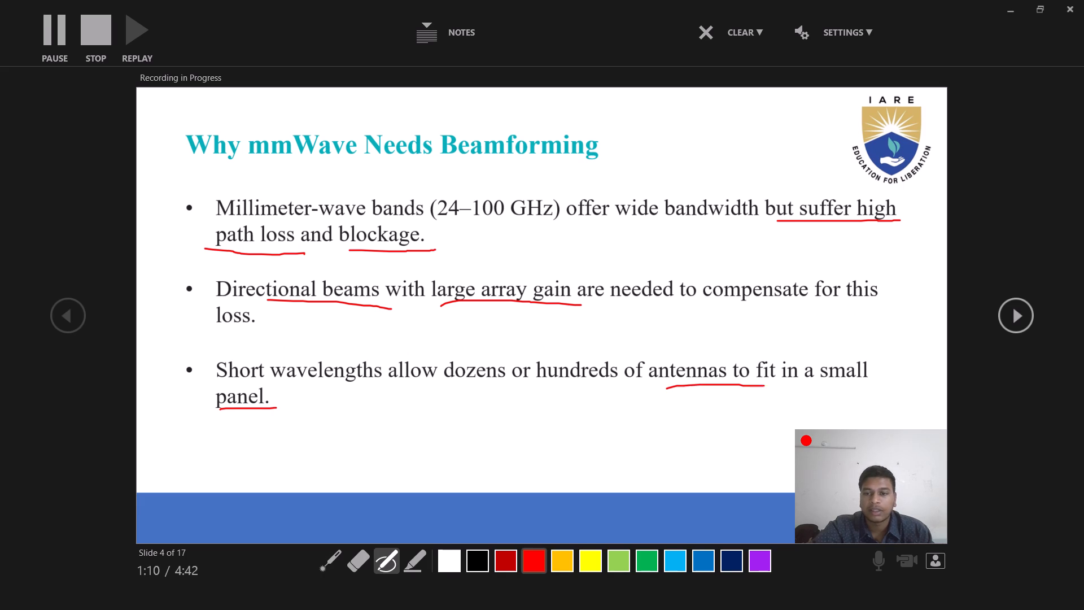
left_click_drag(771, 386, 834, 375)
Advance to the Fully Digital vs. Analog Beamforming slide.
key("Right")
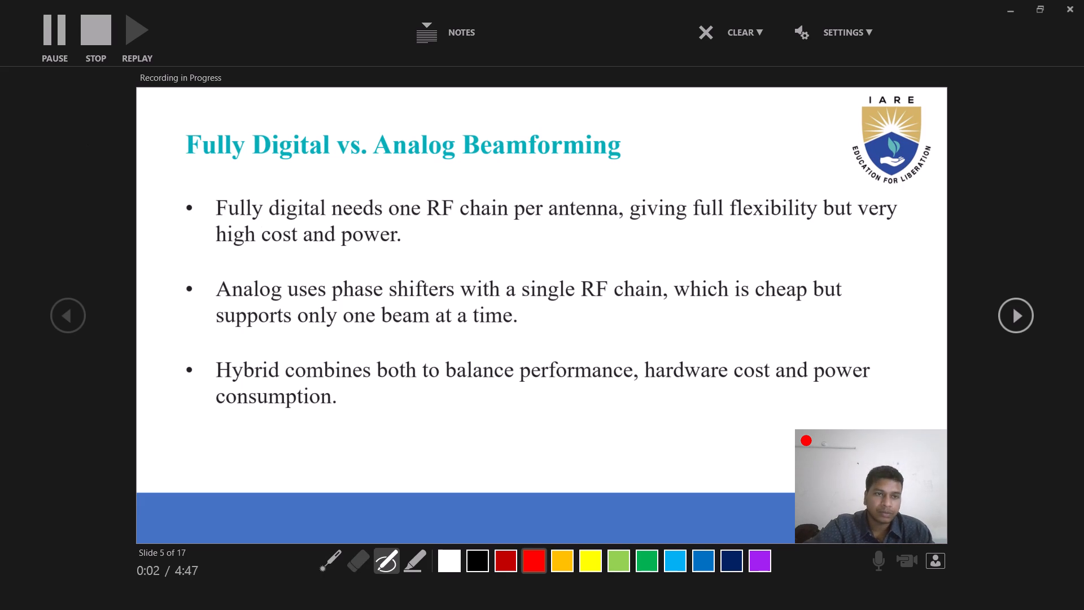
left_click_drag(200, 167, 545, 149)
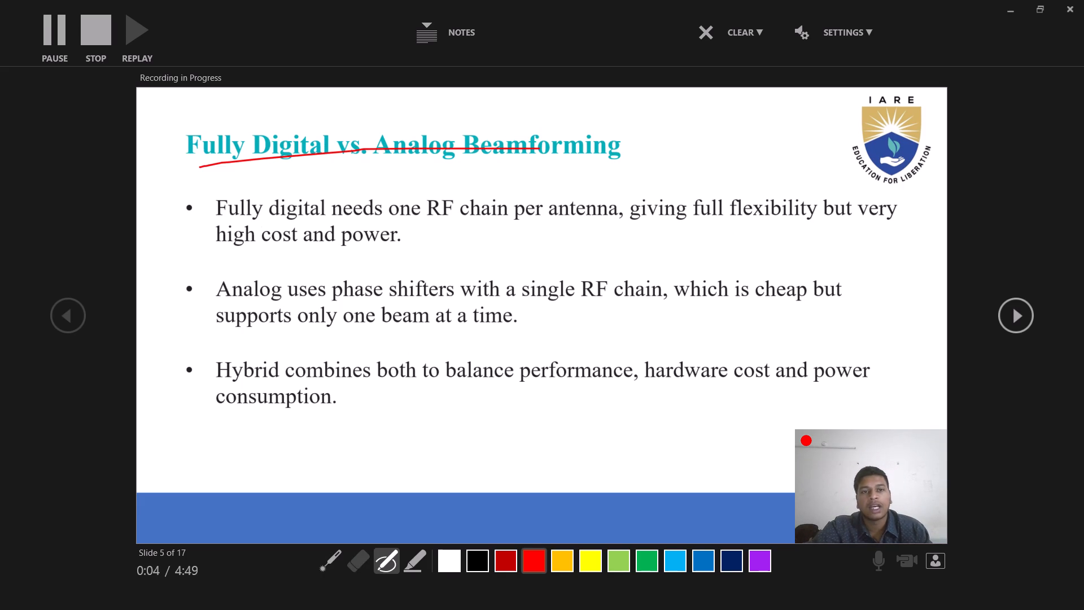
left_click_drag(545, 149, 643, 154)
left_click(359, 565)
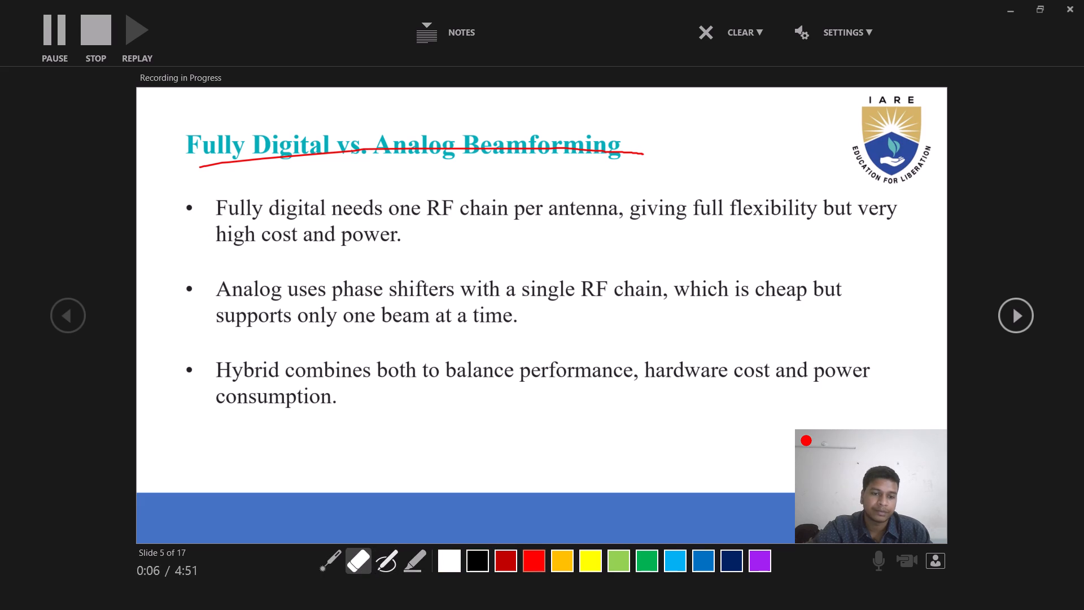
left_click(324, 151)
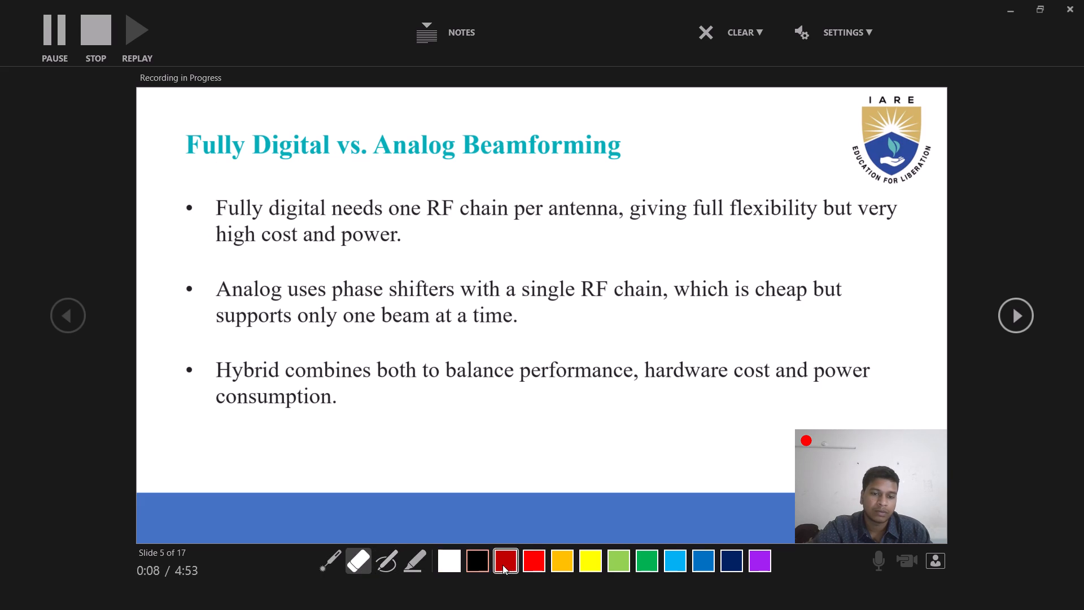
Underline the slide title and "very high cost and power" in the first bullet with the red pen.
left_click(531, 567)
left_click_drag(185, 162, 404, 165)
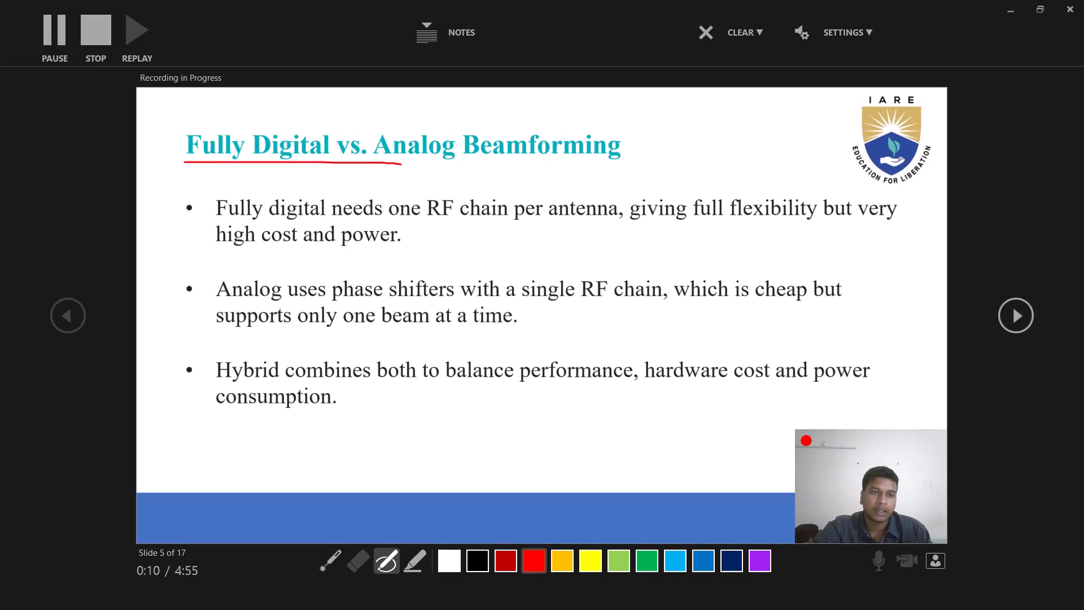
left_click_drag(404, 165, 619, 166)
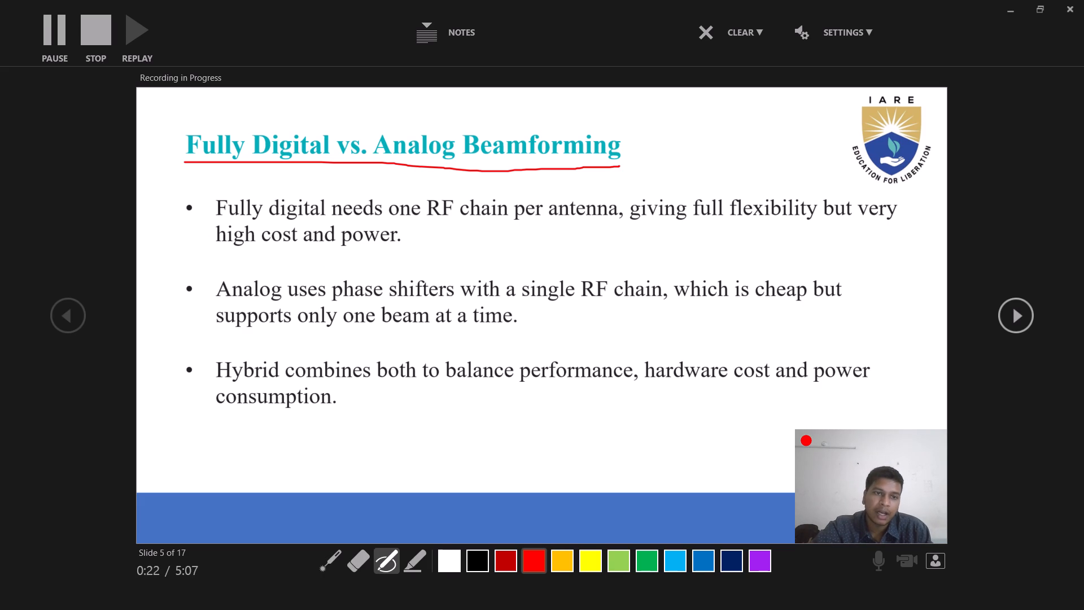
left_click_drag(190, 244, 462, 251)
left_click_drag(858, 220, 863, 220)
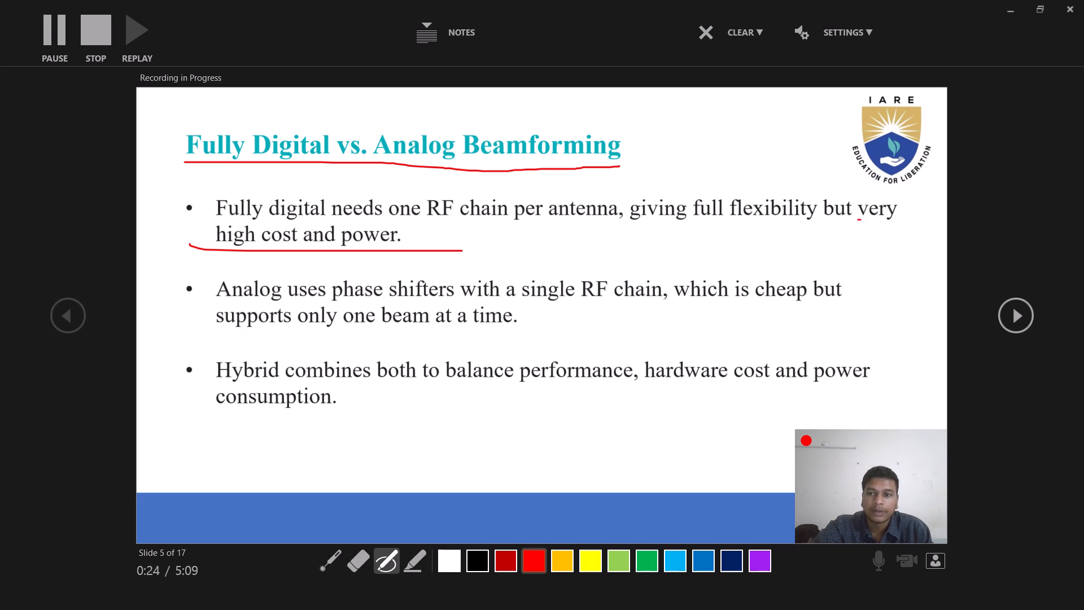
left_click_drag(863, 220, 902, 220)
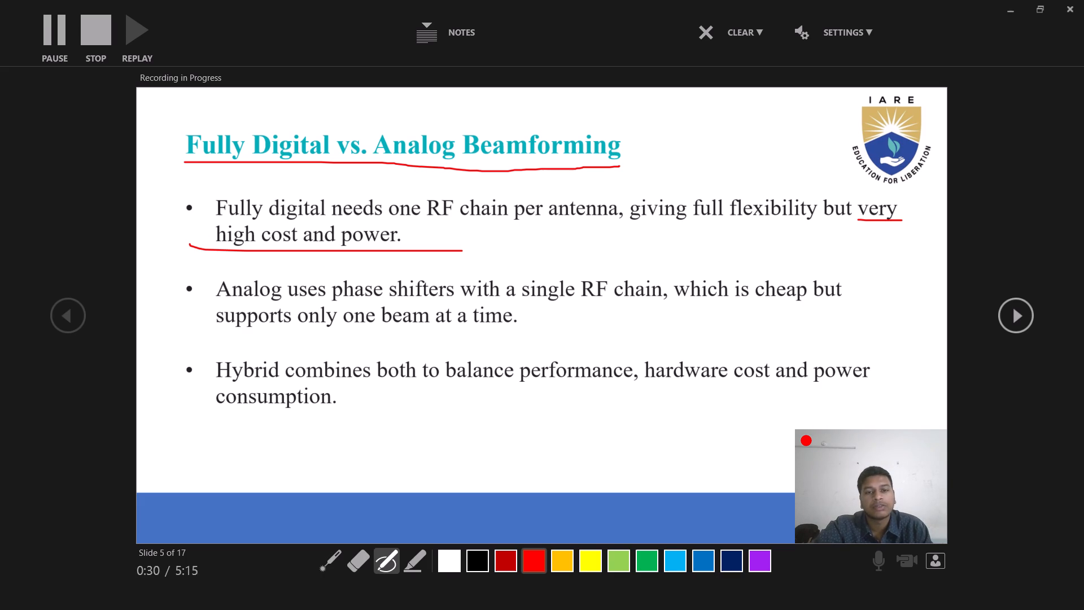
Underline "phase shifters", "single RF chain" and "one beam at a time" in the second bullet in red.
left_click_drag(368, 302, 449, 301)
left_click_drag(536, 302, 654, 303)
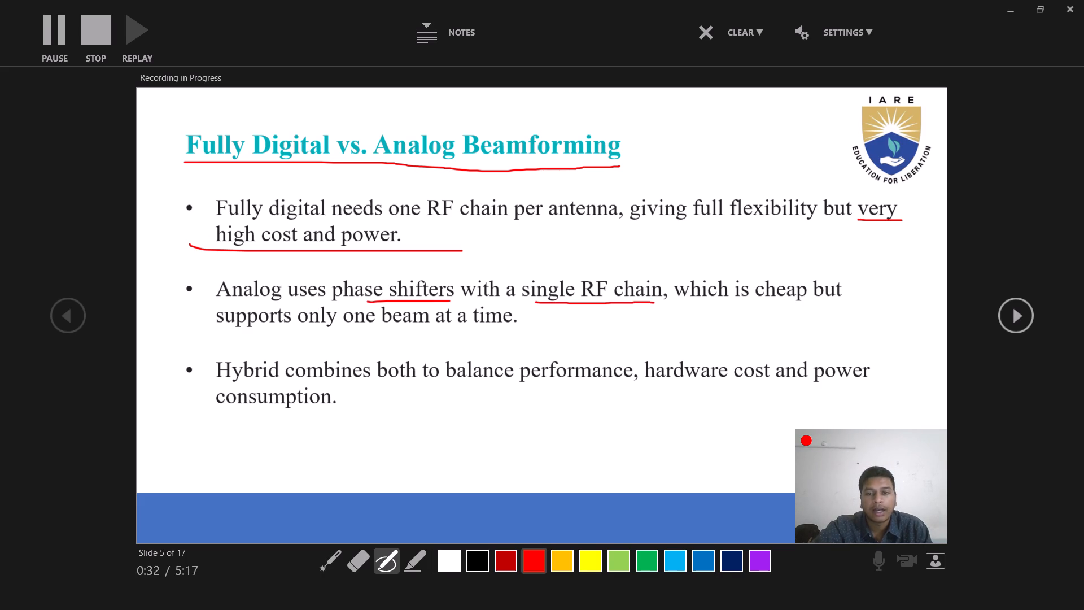
left_click_drag(654, 303, 655, 303)
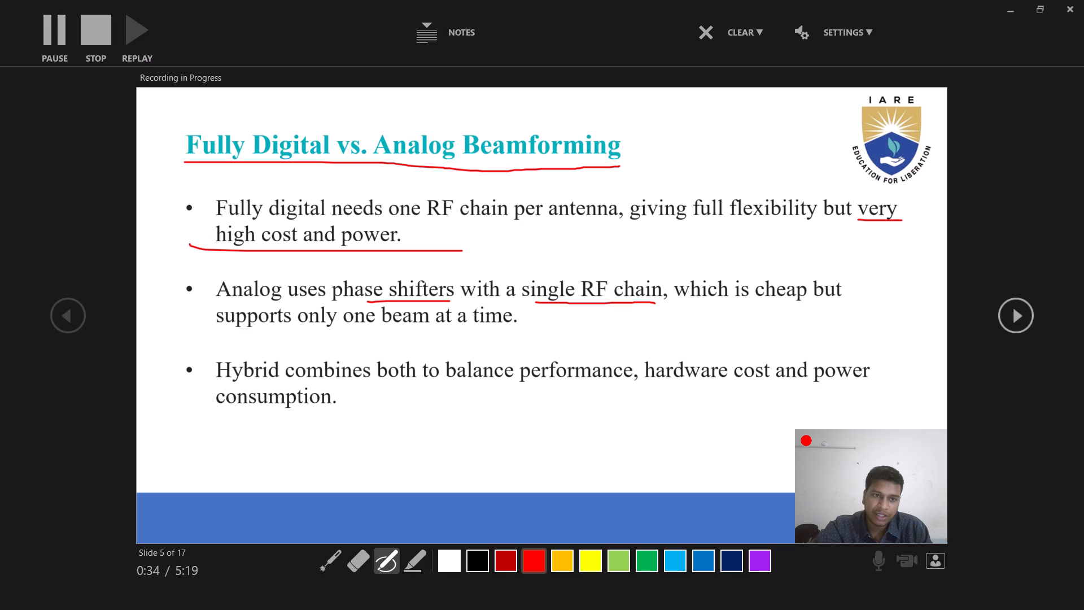
left_click_drag(352, 329, 509, 334)
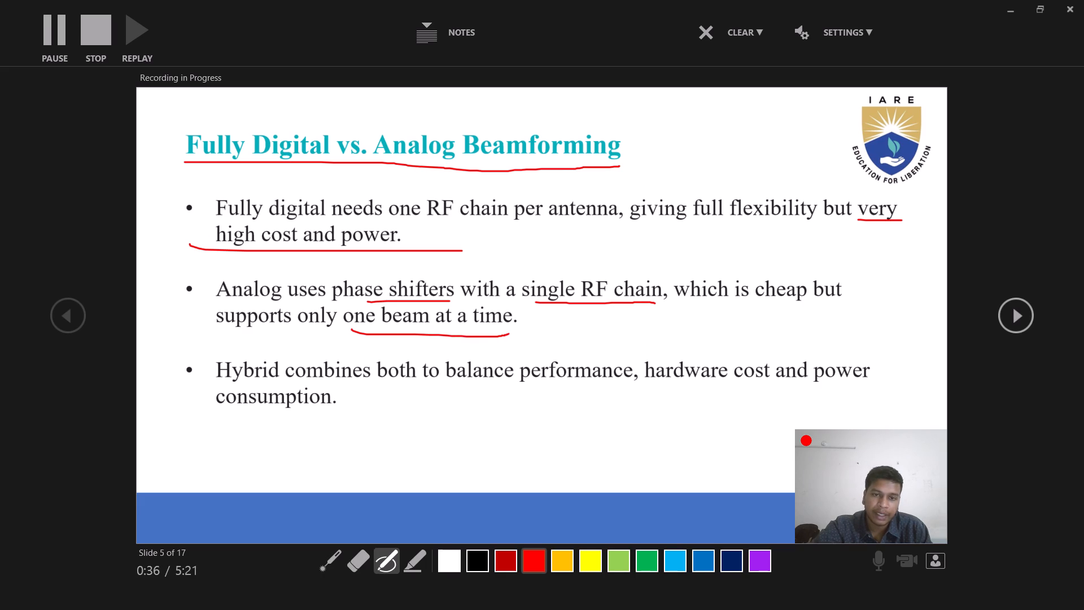
left_click_drag(509, 334, 509, 333)
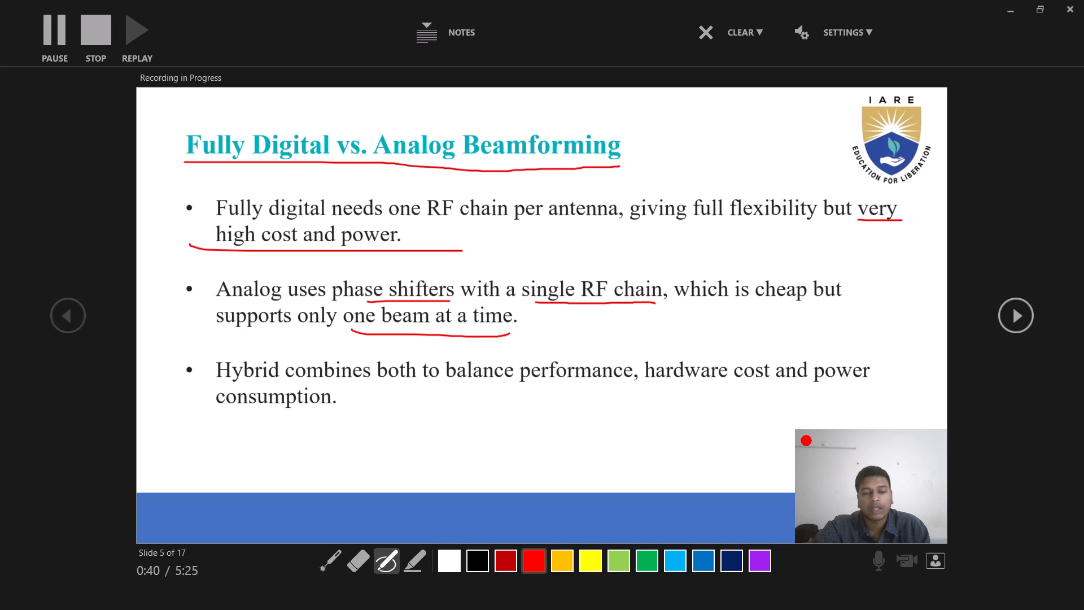
Underline "digital needs one" in the first bullet and "Analog" in the second bullet in red.
left_click_drag(270, 220, 406, 222)
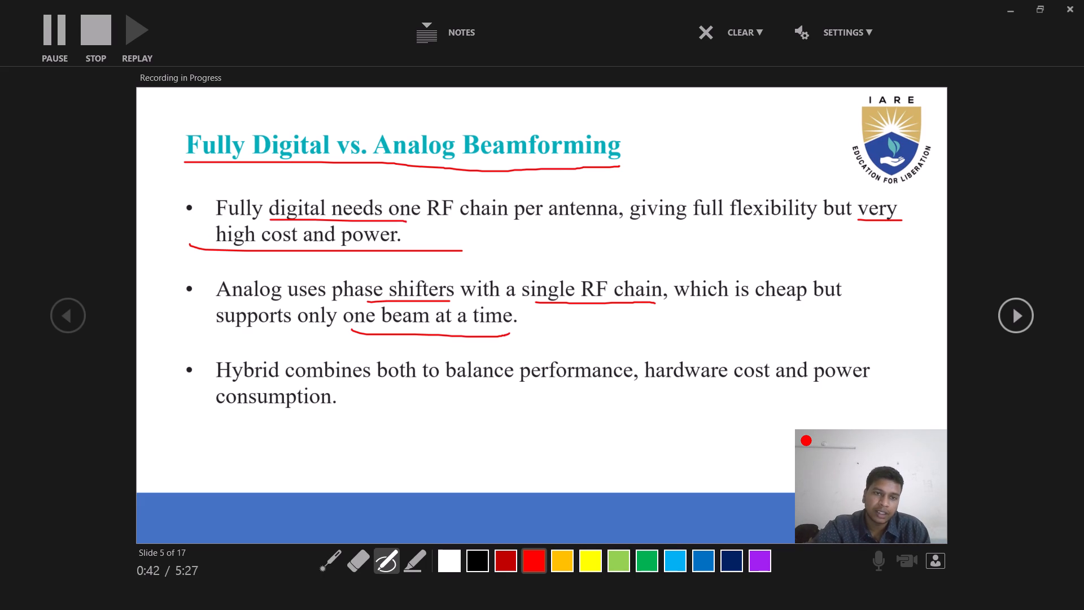
left_click_drag(212, 300, 293, 302)
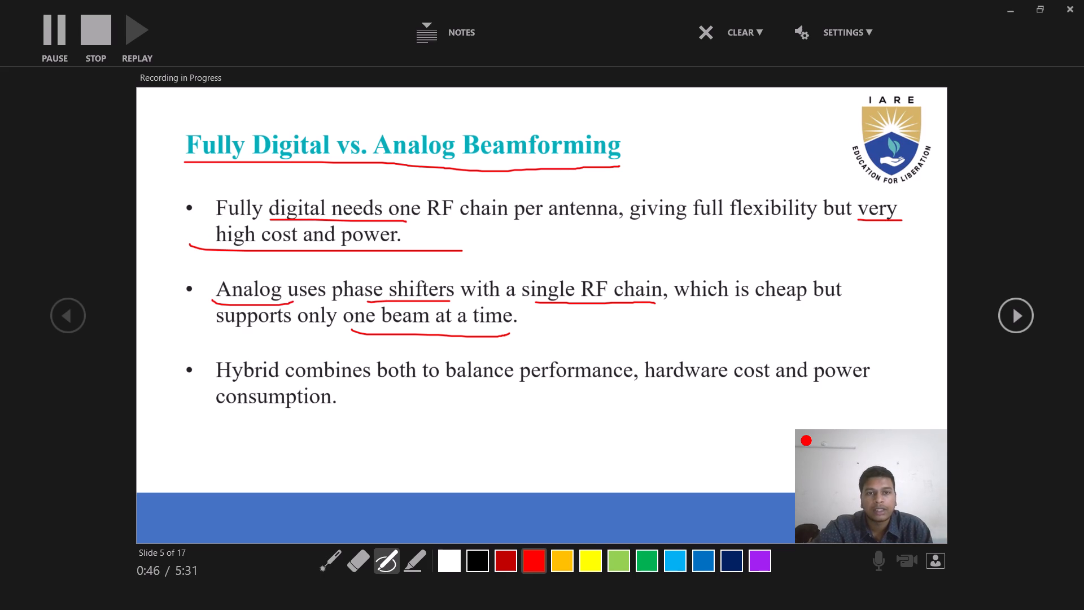
Underline "Hybrid combines", "balance performance", "cost" and "power consumption" in the third bullet in red.
left_click_drag(213, 387, 360, 385)
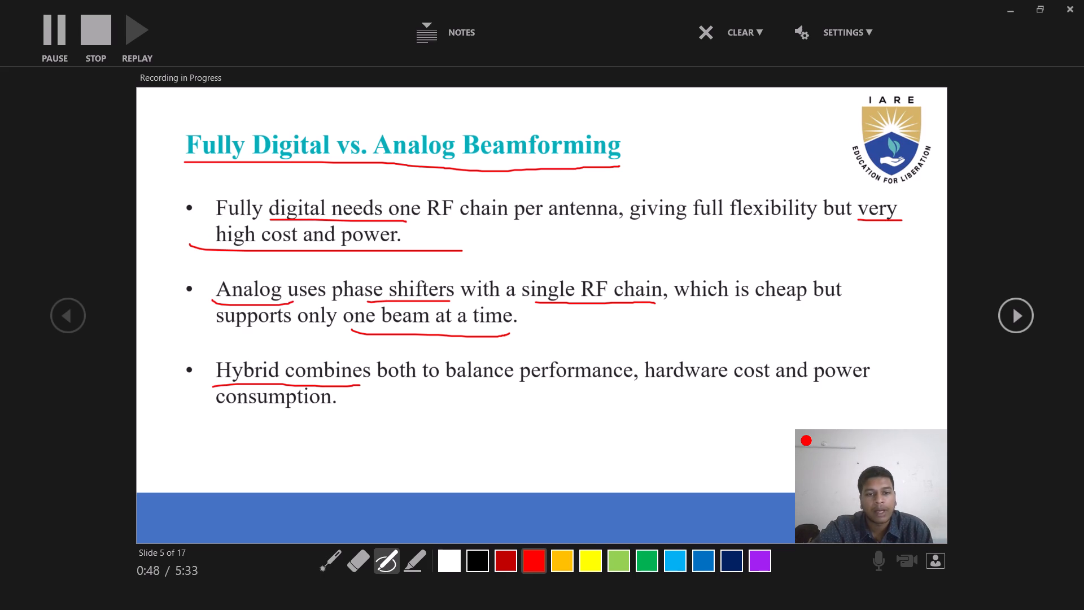
left_click_drag(439, 383, 625, 385)
left_click_drag(716, 379, 765, 380)
left_click_drag(820, 381, 889, 385)
left_click_drag(231, 411, 274, 412)
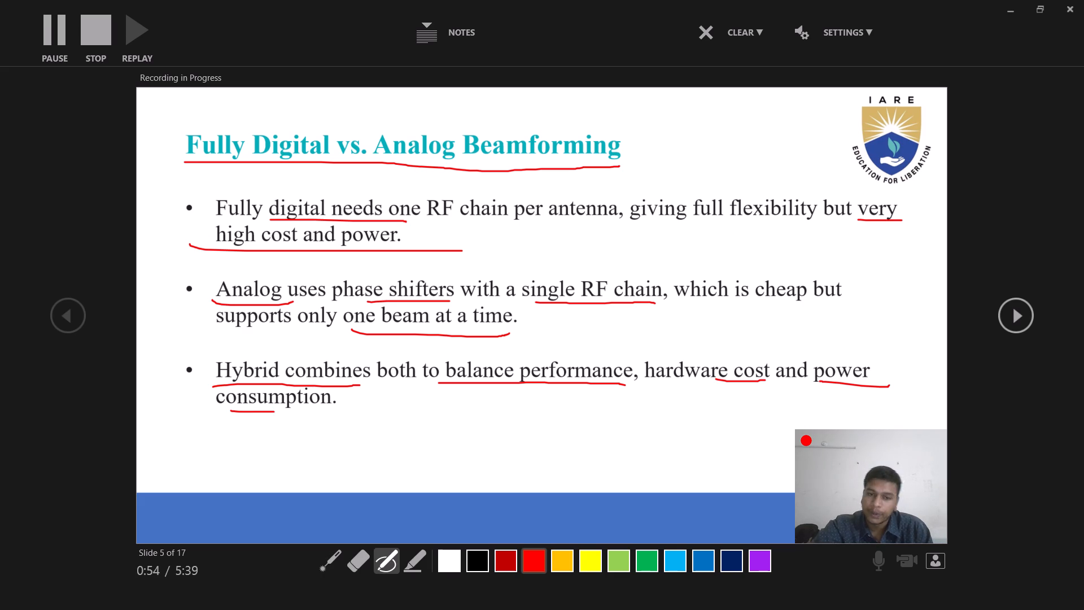
Handwrite the word "Hybrid" in red below the third bullet.
left_click_drag(382, 433, 395, 485)
left_click_drag(401, 434, 413, 491)
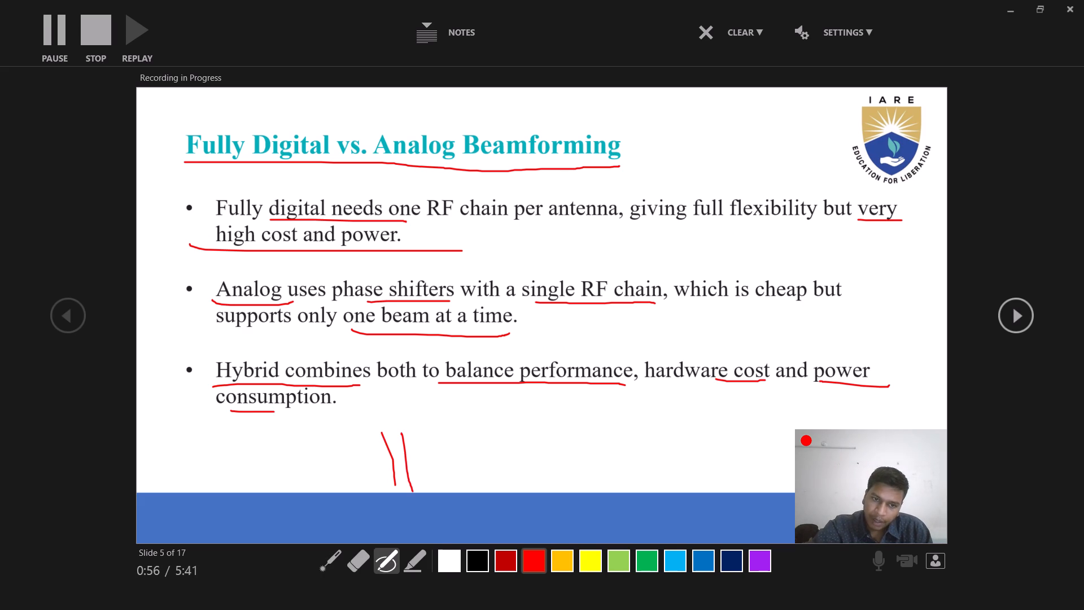
left_click_drag(384, 468, 418, 464)
left_click_drag(422, 461, 439, 505)
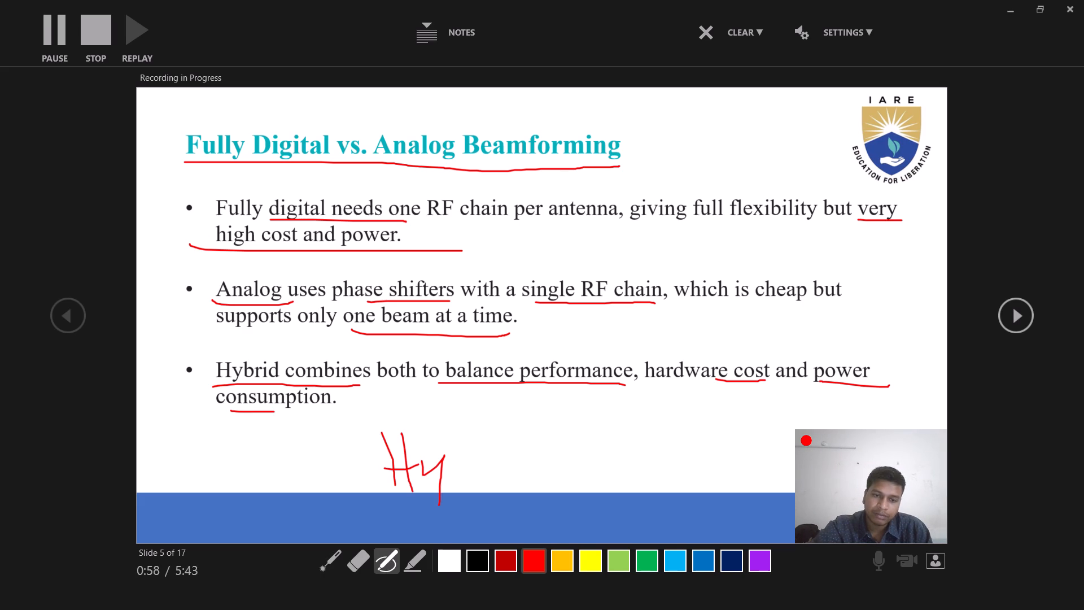
left_click_drag(454, 433, 458, 467)
left_click_drag(470, 449, 480, 450)
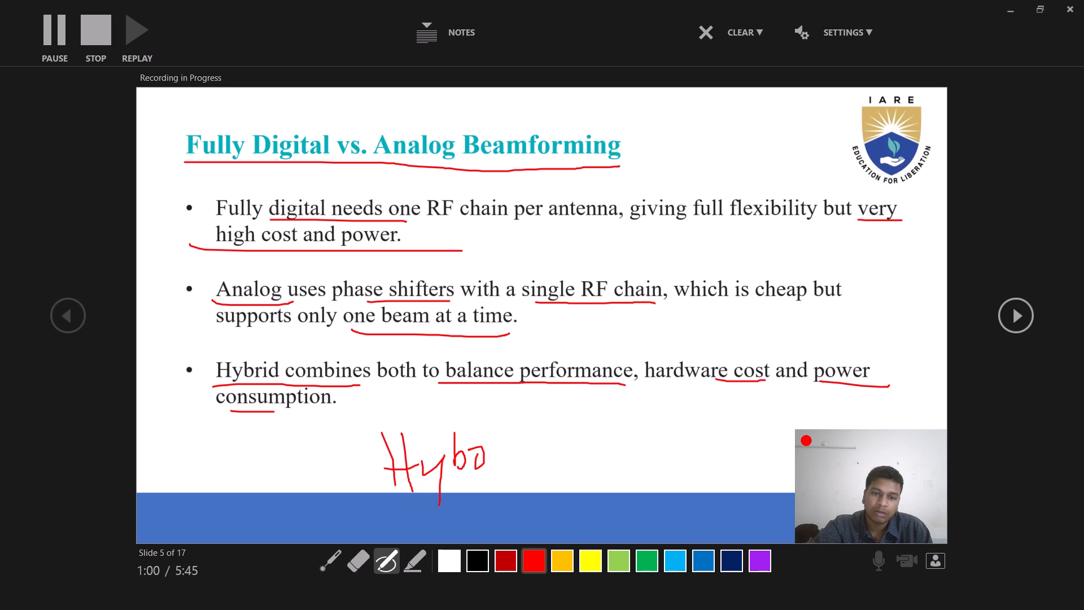
left_click_drag(480, 450, 496, 432)
left_click(502, 424)
left_click_drag(502, 438, 504, 465)
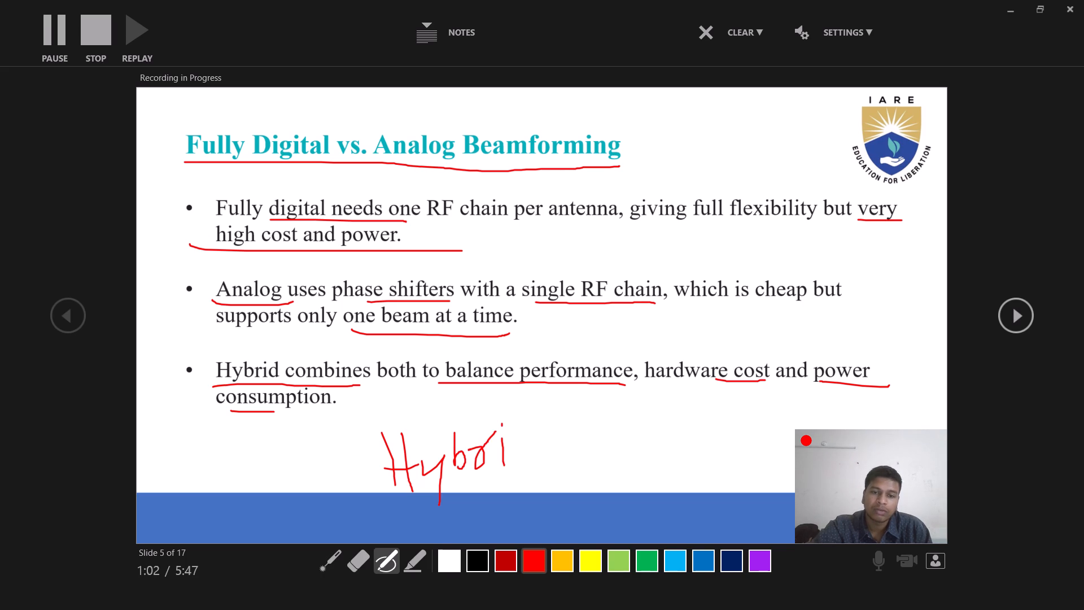
left_click_drag(531, 415, 523, 448)
Advance to the Hybrid Beamforming Architecture slide, underline its title in red and circle "Architecture".
key("Right")
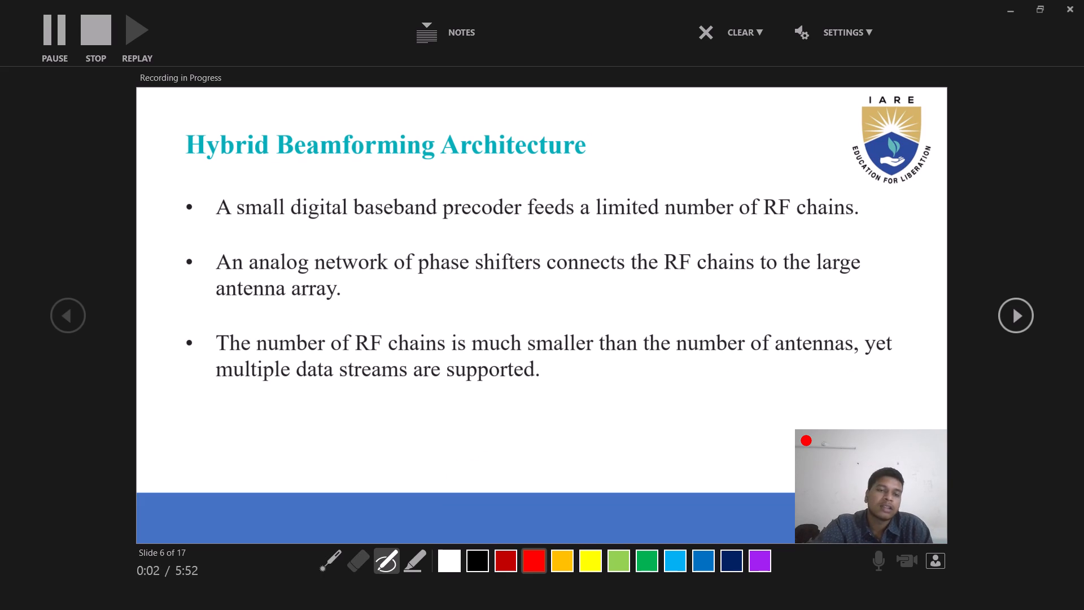
left_click_drag(204, 169, 584, 172)
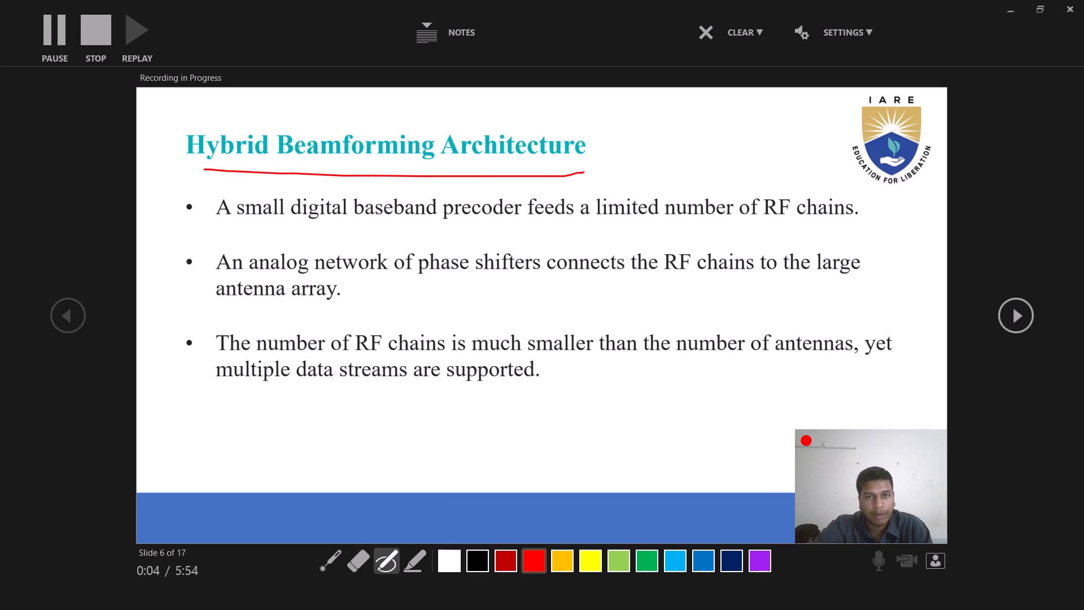
left_click_drag(450, 165, 463, 169)
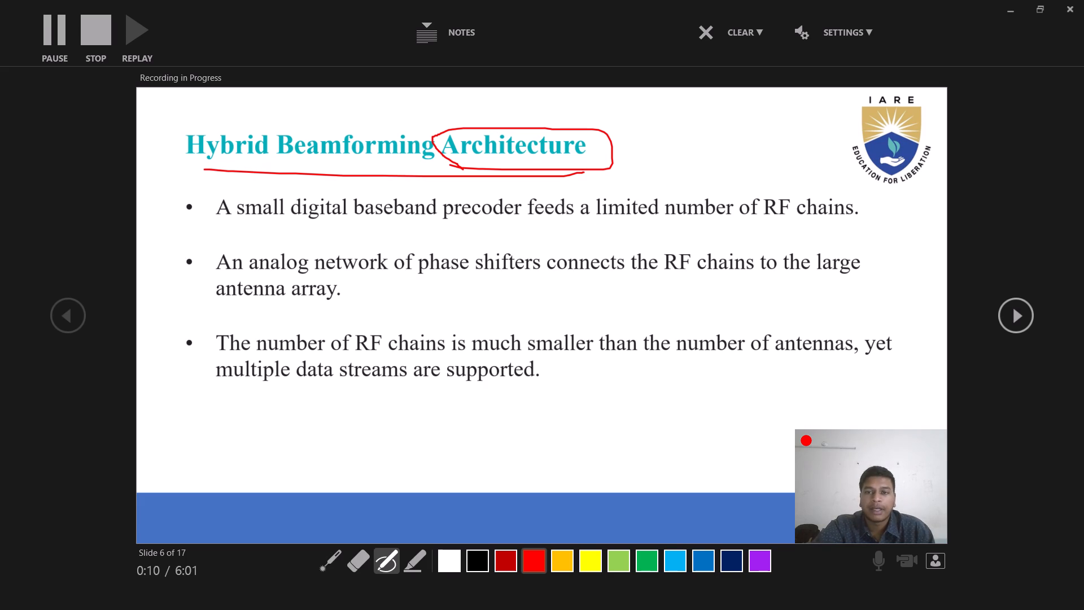
Underline "limited number of RF chains" in the first bullet and "phase shifters", "RF chains" and "antenna array" in the second in red.
left_click_drag(613, 229, 875, 227)
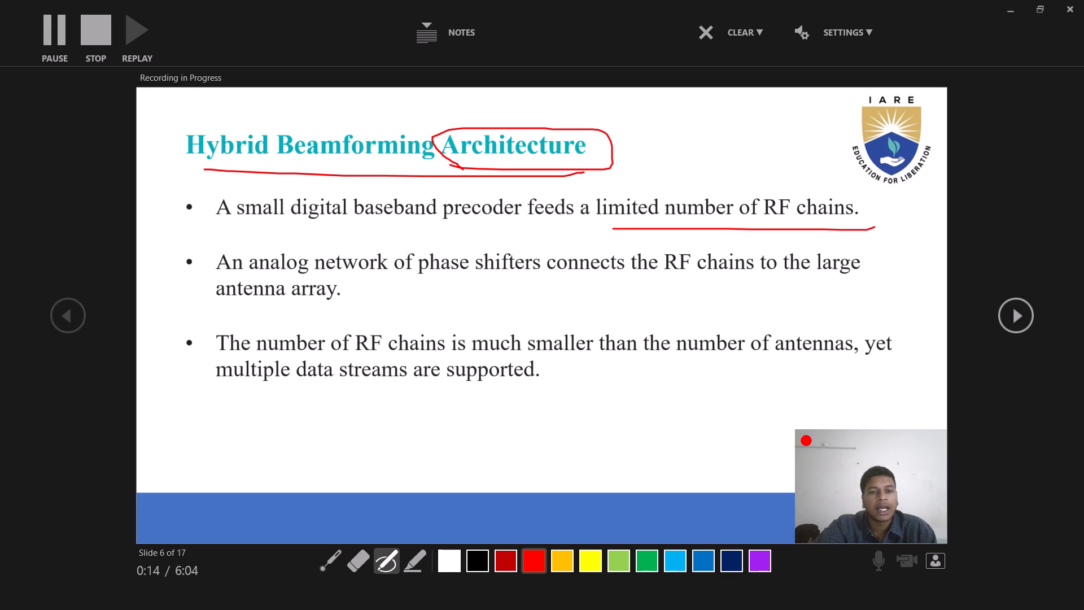
left_click_drag(388, 281, 524, 281)
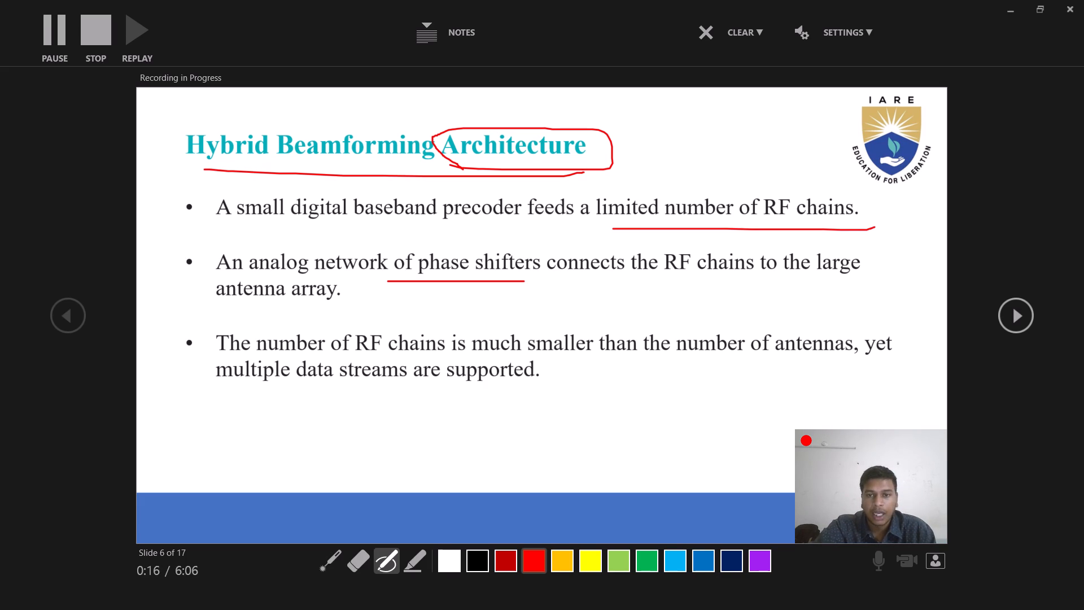
left_click_drag(645, 280, 753, 278)
left_click_drag(215, 309, 317, 310)
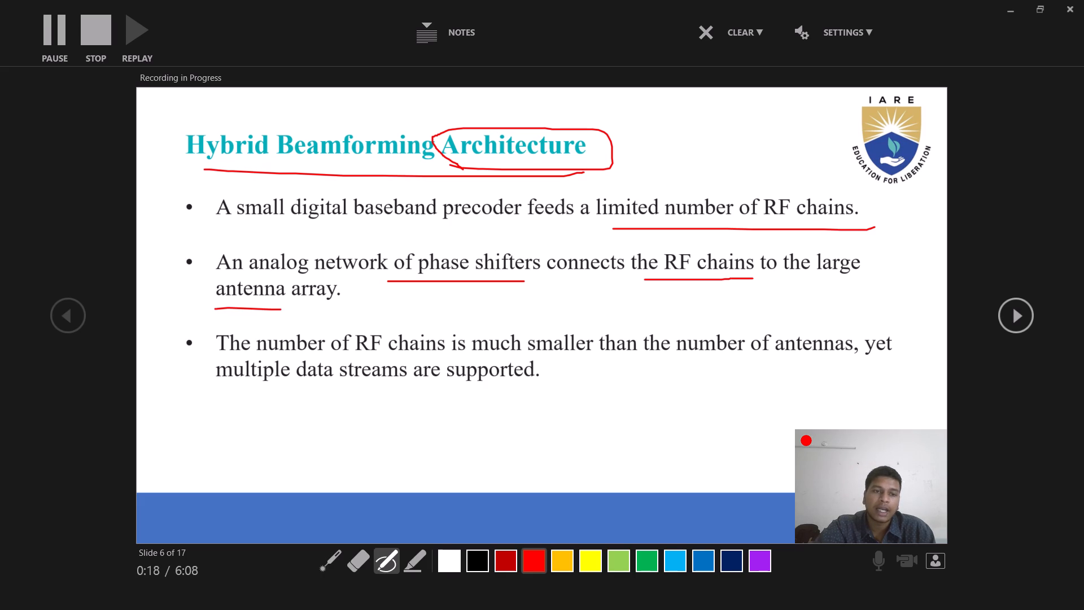
left_click_drag(317, 310, 418, 310)
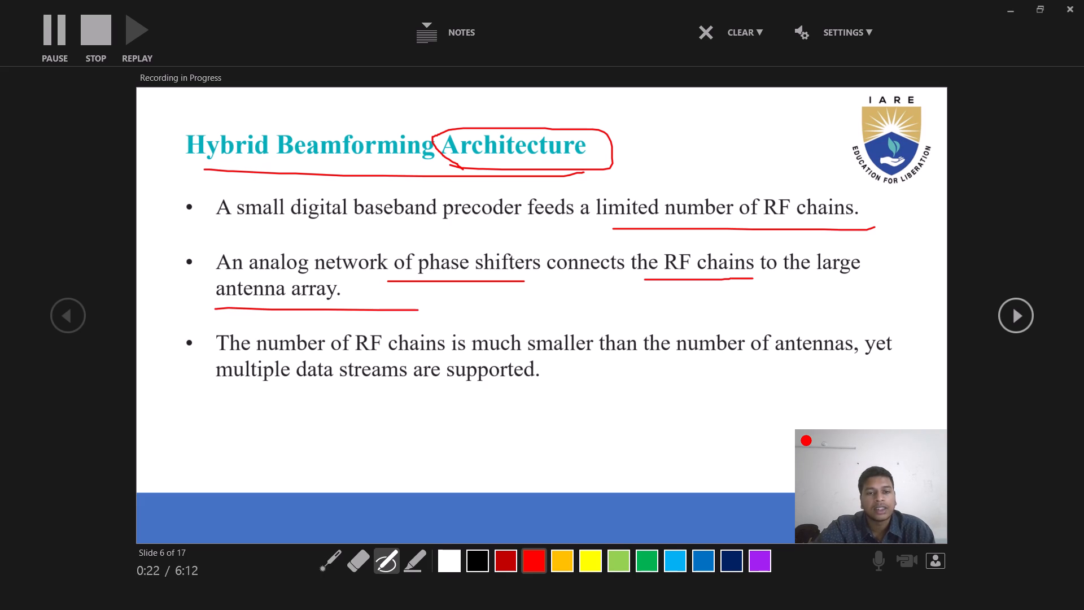
Underline "of RF chains is much", "smaller than the number" and "multiple data streams" in the third bullet in red.
left_click_drag(331, 356, 503, 355)
left_click_drag(557, 359, 724, 357)
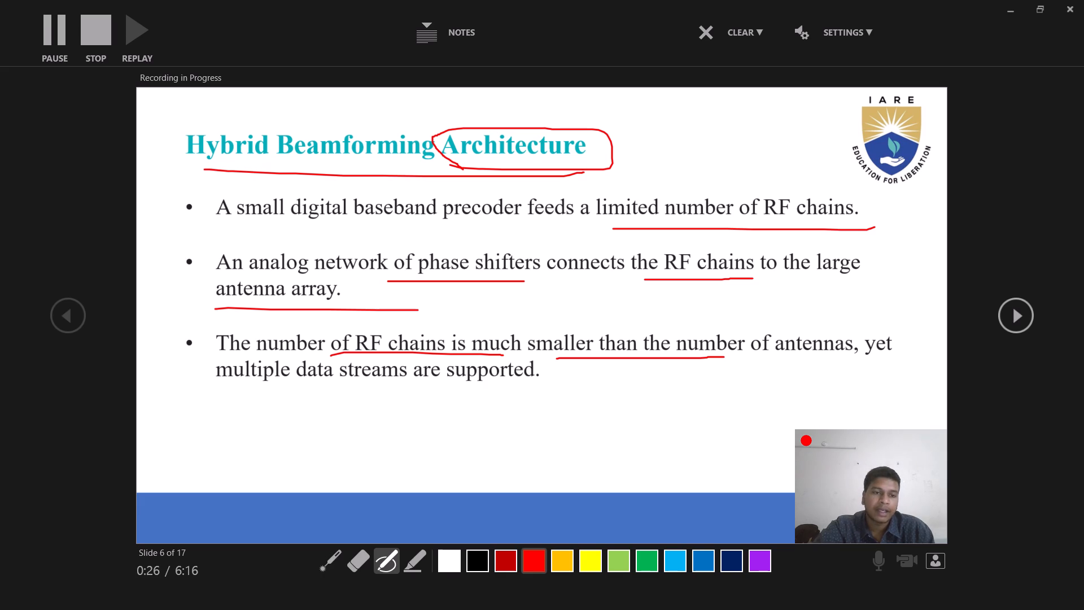
left_click_drag(246, 389, 421, 393)
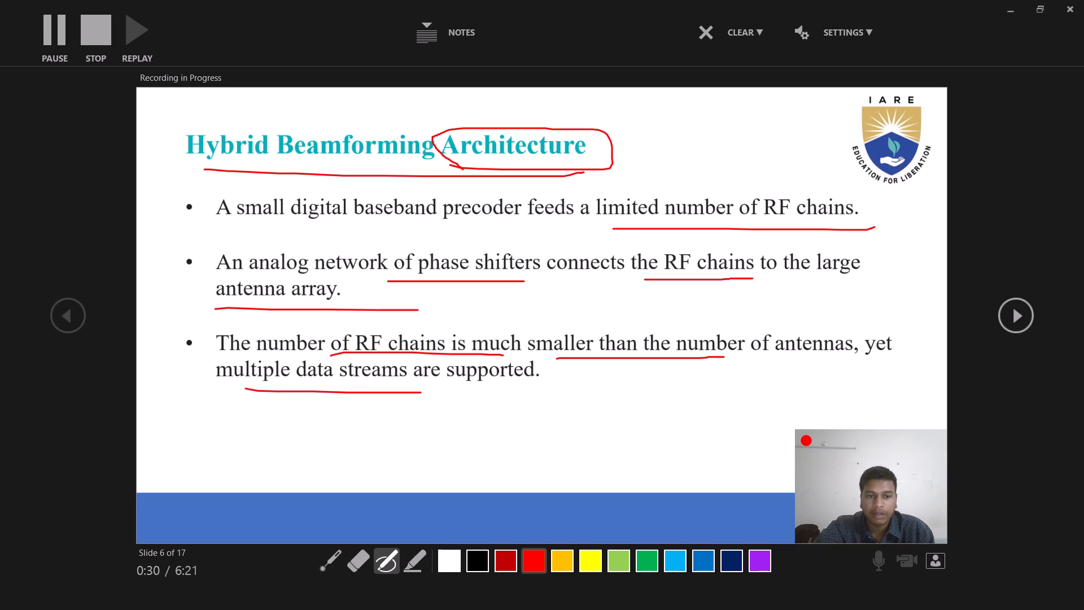
Advance to the Fully-Connected vs. Sub-Connected Structures slide and underline its whole title in red.
key("Right")
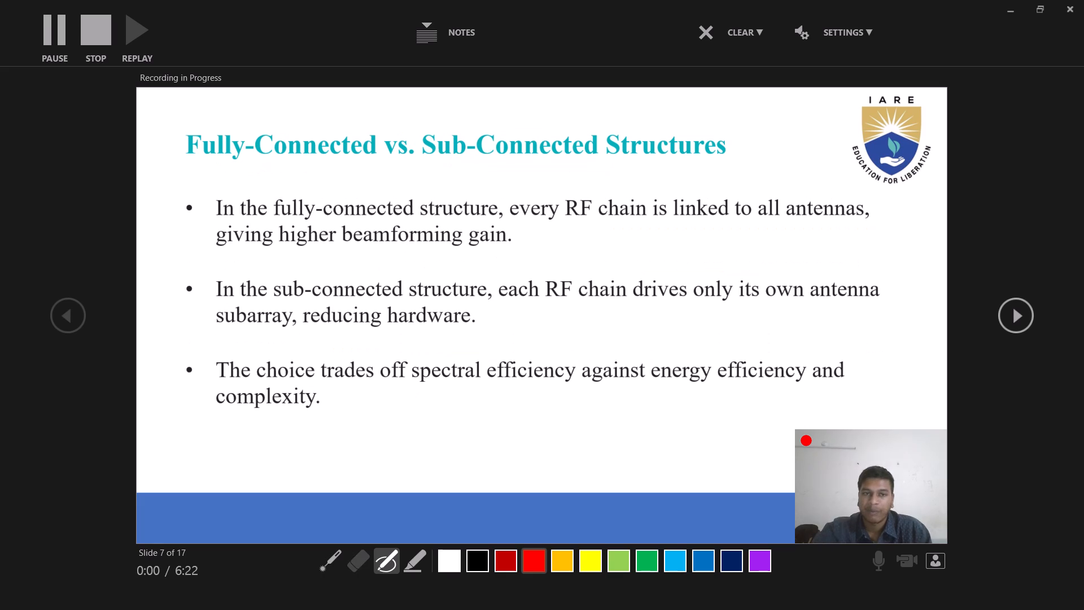
left_click_drag(193, 168, 559, 160)
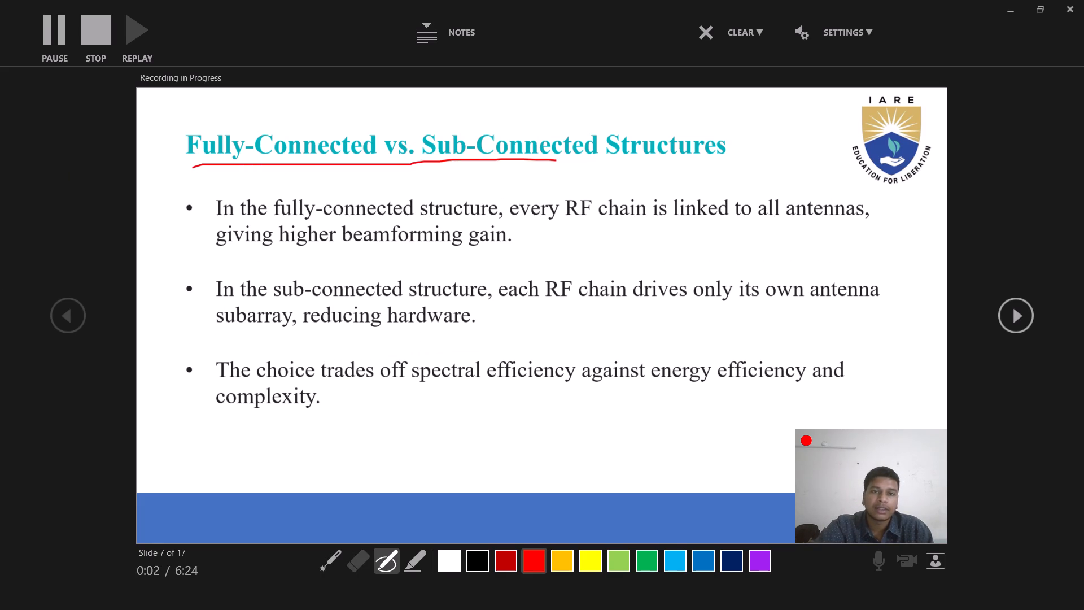
left_click_drag(559, 160, 733, 164)
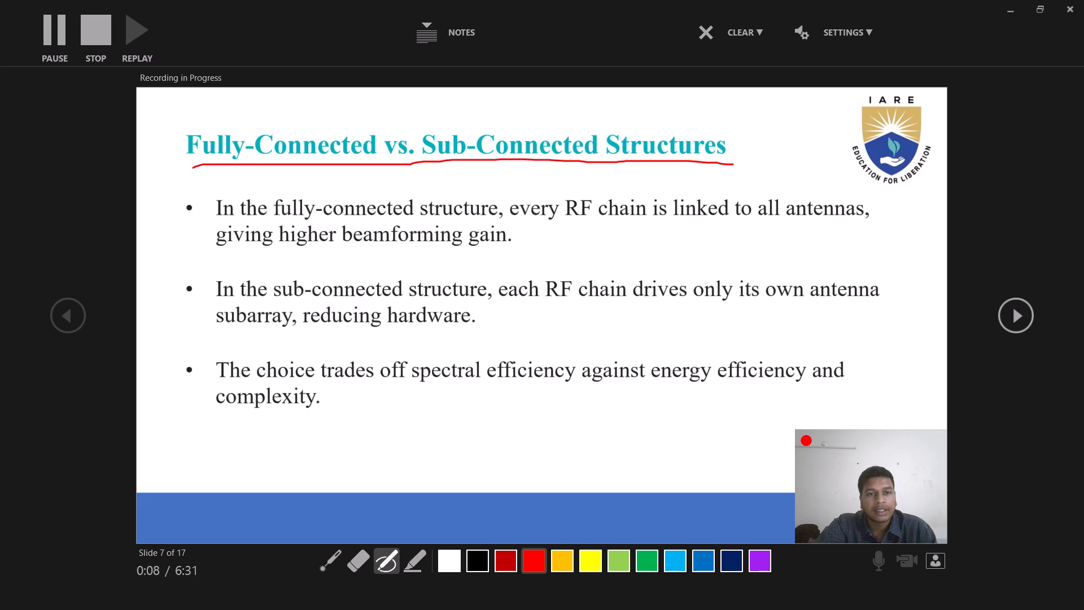
Underline "every RF chain", "to all antennas" and "giving higher beamforming gain" in the first bullet in red.
left_click_drag(532, 225, 626, 225)
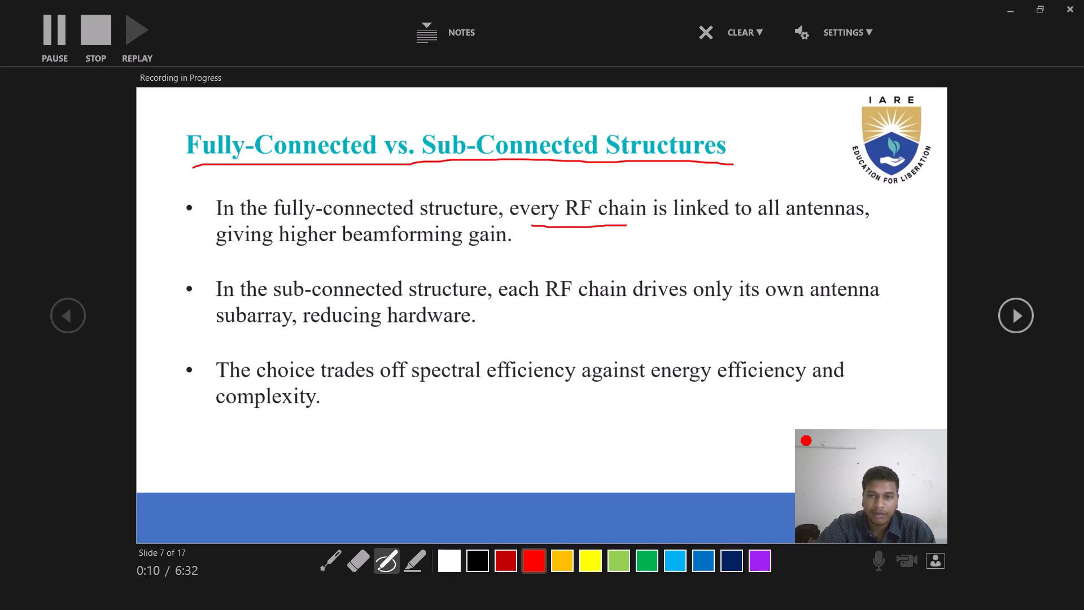
left_click_drag(733, 227, 845, 225)
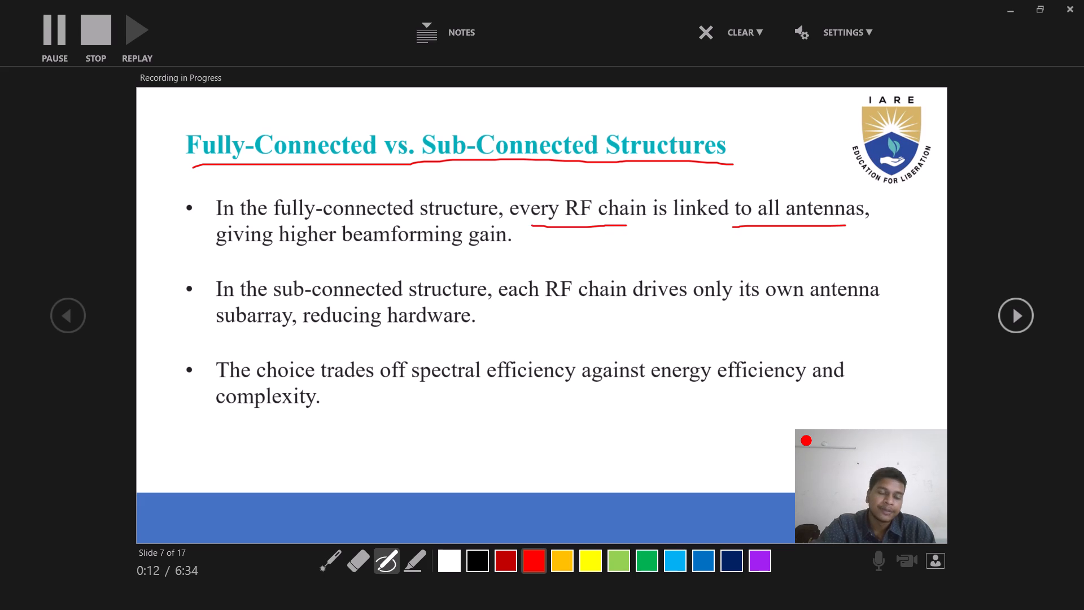
left_click_drag(236, 251, 502, 252)
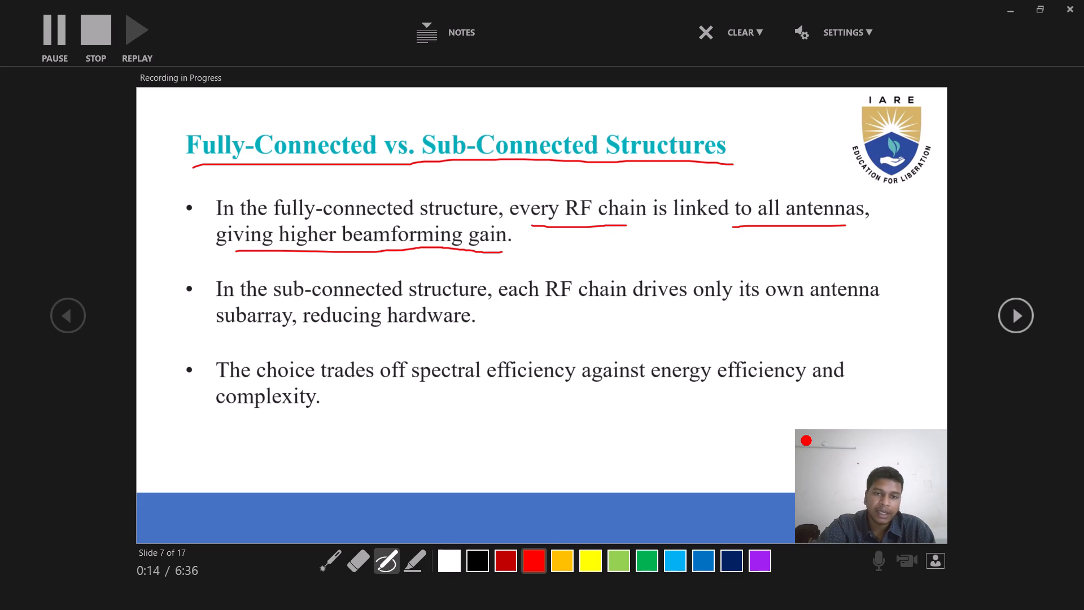
Underline "connected structure", "RF chain drives only its own", "subarray" and "reducing hardware" in the second bullet in red.
left_click_drag(350, 303, 494, 304)
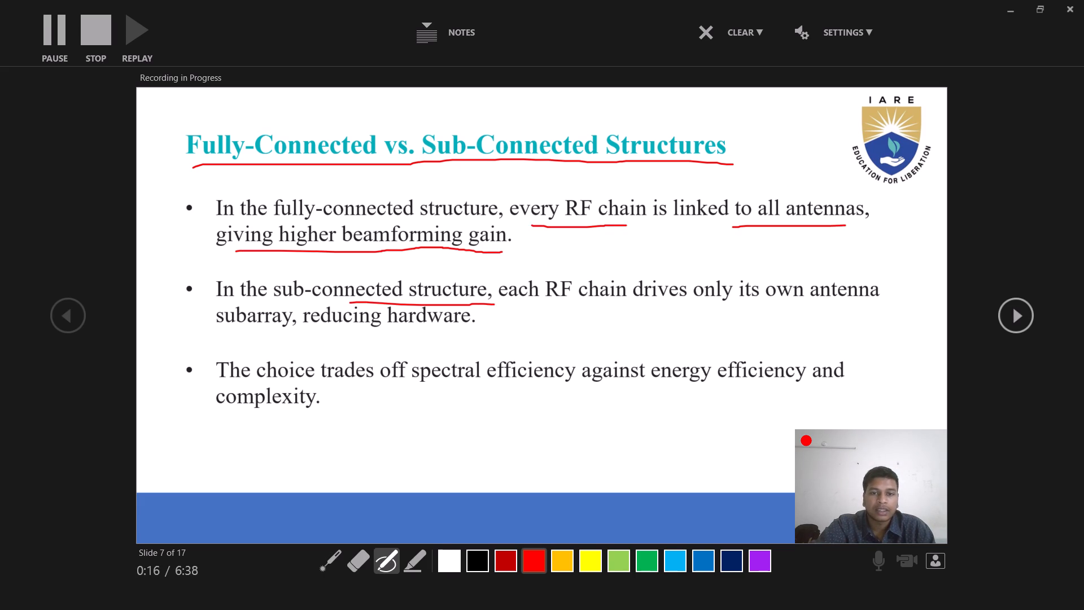
left_click_drag(541, 303, 812, 302)
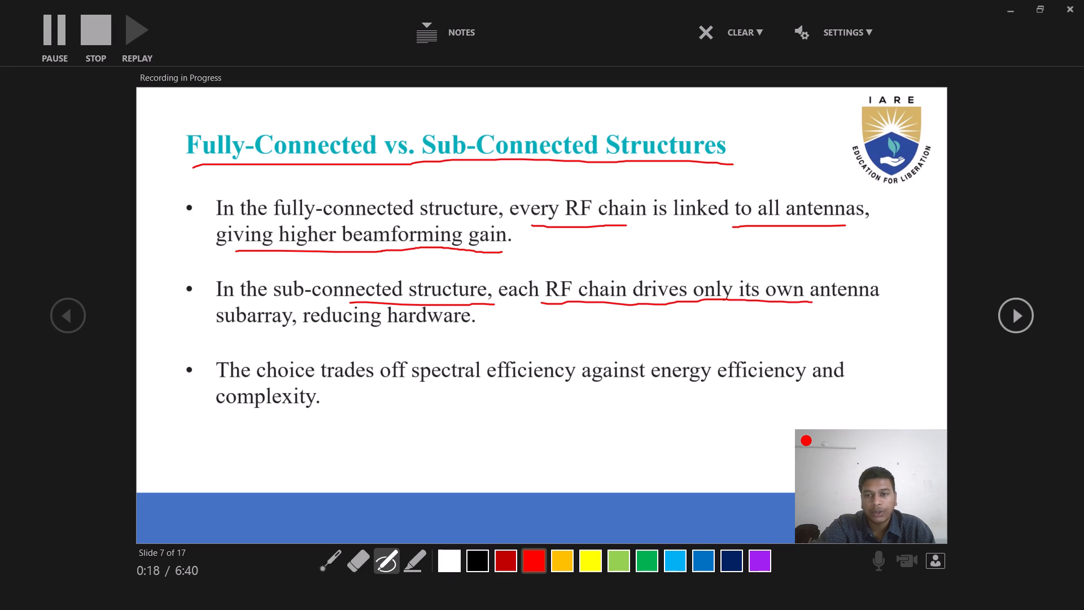
left_click_drag(216, 330, 255, 329)
left_click_drag(348, 329, 408, 329)
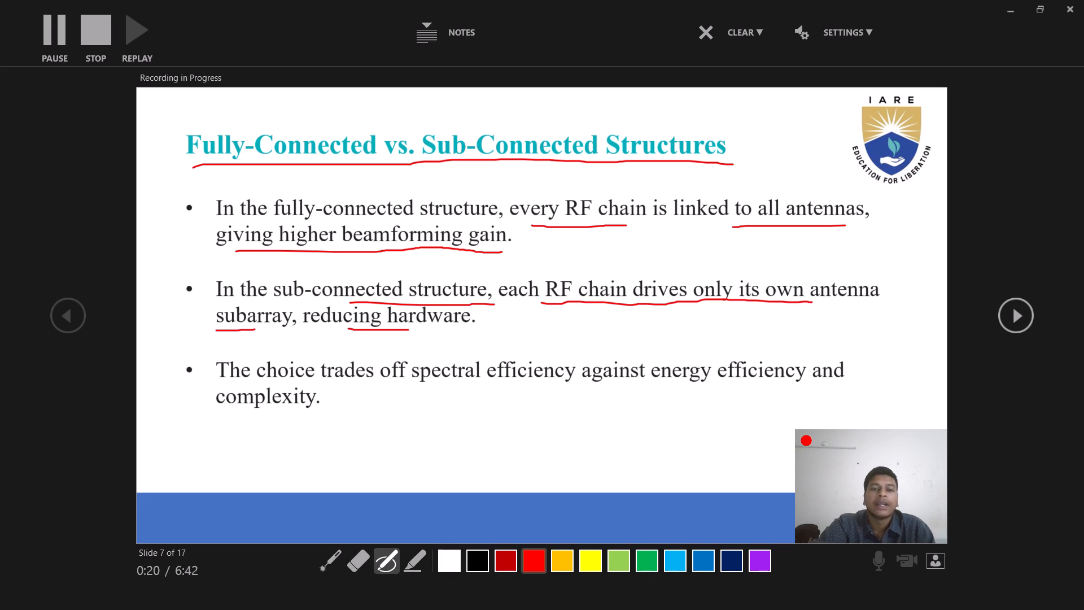
left_click_drag(408, 329, 423, 327)
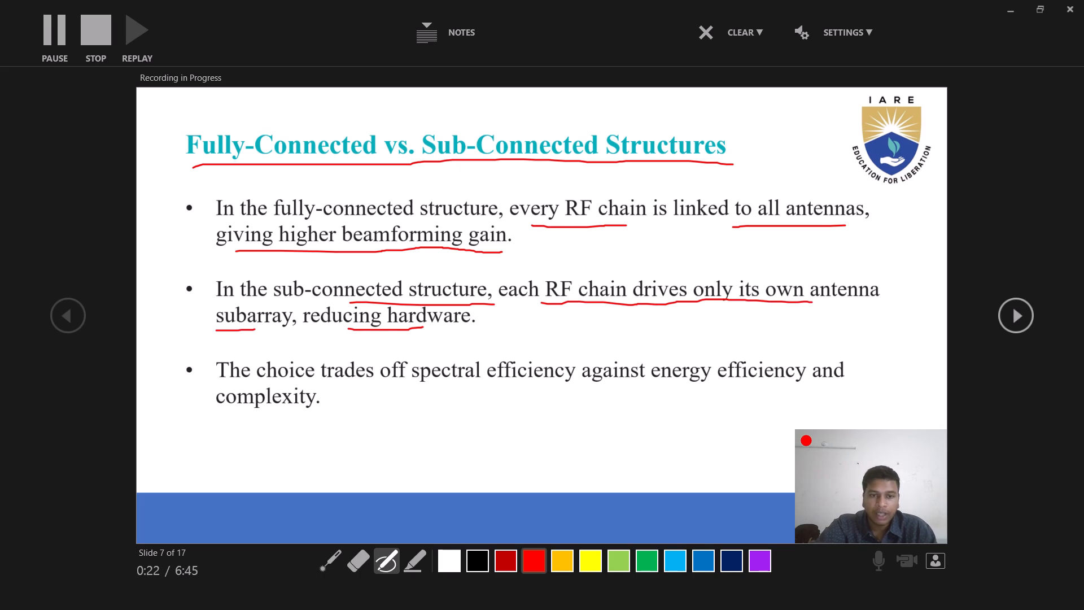
Underline "spectral efficiency against" and "complexity" in the third bullet in red.
left_click_drag(401, 378, 658, 383)
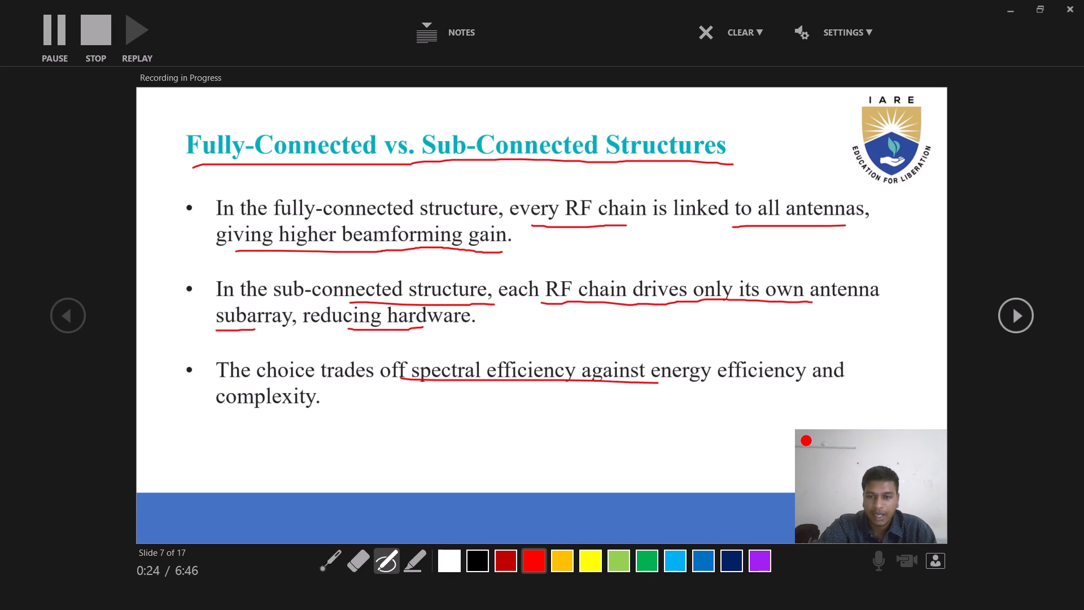
left_click_drag(203, 407, 404, 424)
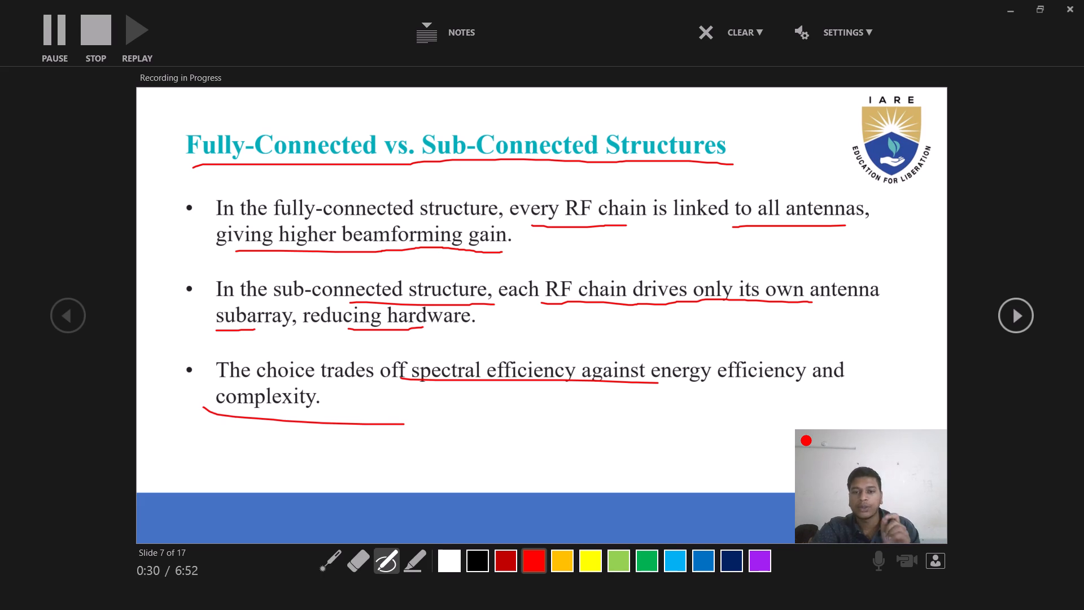
Sketch a red fan below the third bullet, with lines running from one point to four dots stacked vertically.
left_click(537, 461)
left_click(665, 430)
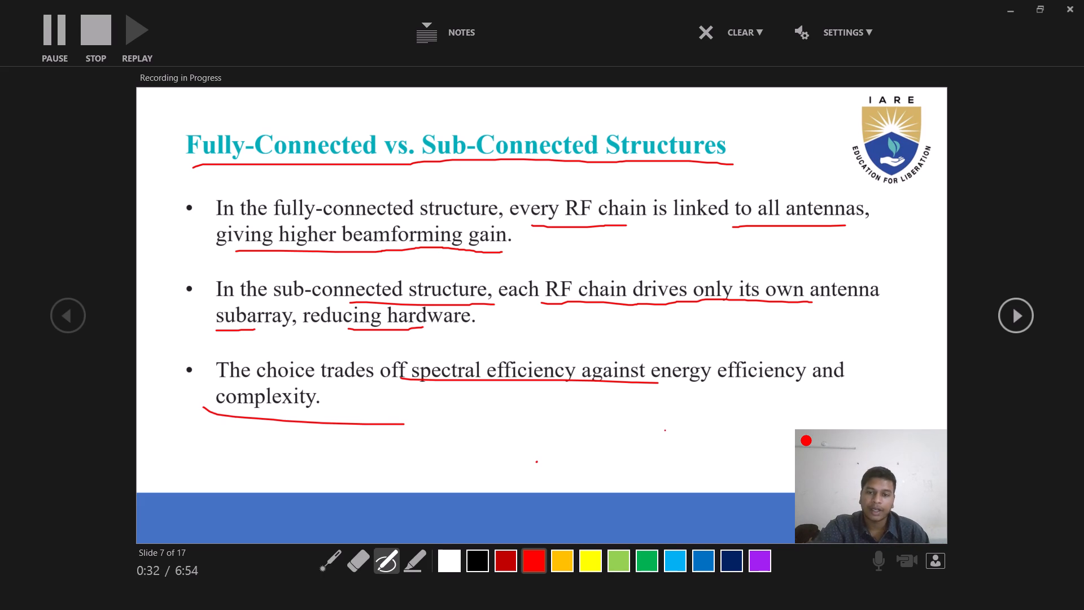
left_click(672, 456)
left_click(669, 476)
left_click(668, 501)
left_click_drag(534, 459, 596, 479)
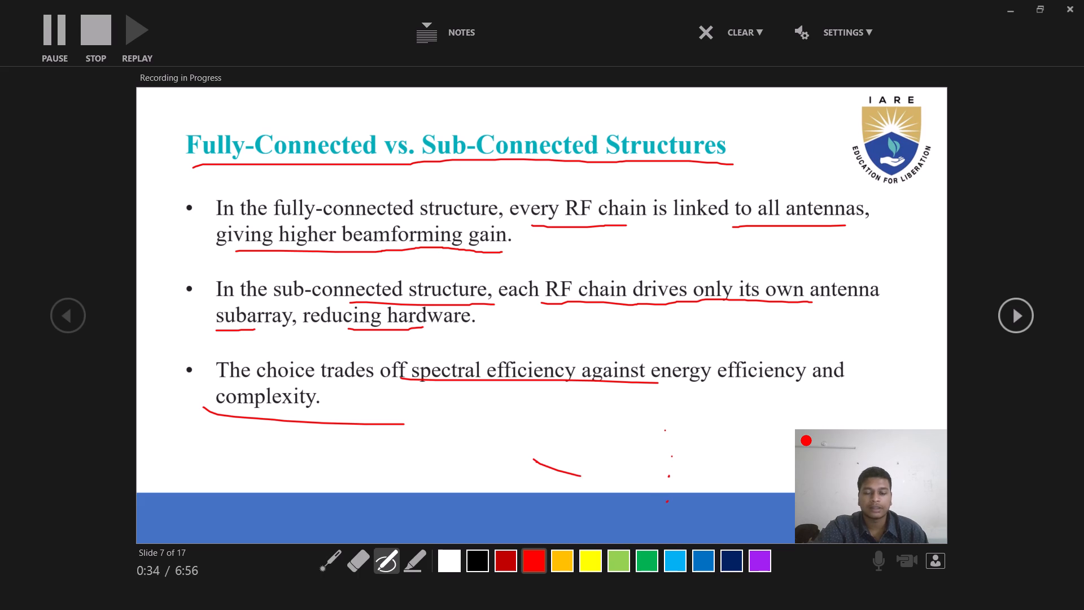
left_click_drag(596, 479, 694, 506)
left_click_drag(671, 481, 533, 459)
left_click_drag(533, 458, 669, 456)
left_click_drag(538, 455, 657, 426)
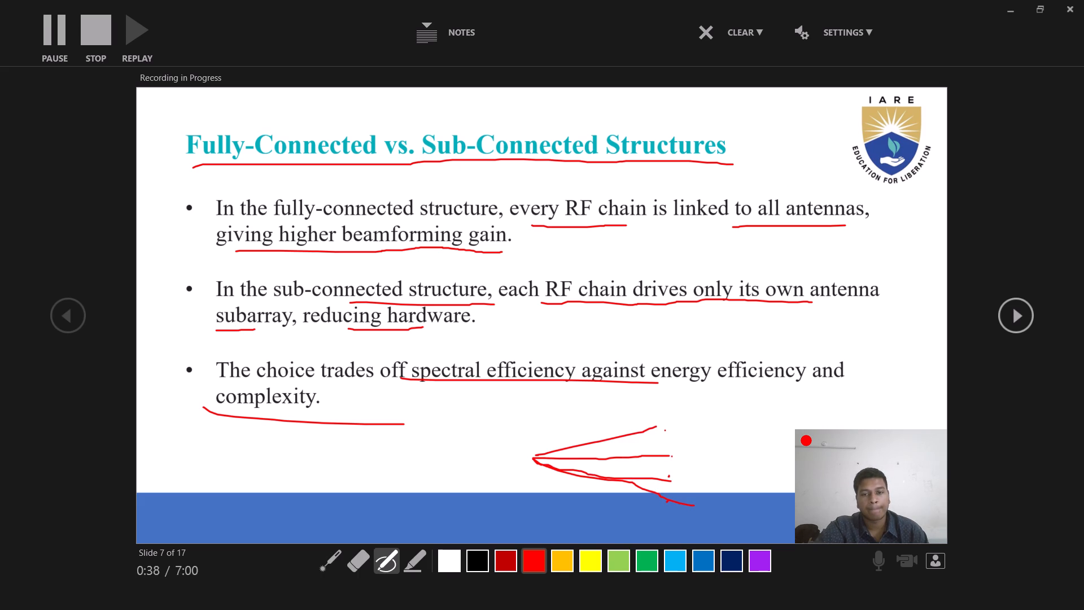
left_click_drag(657, 426, 667, 430)
Circle the whole fan sketch, its single starting point and its column of four endpoints in red.
left_click_drag(700, 425, 690, 432)
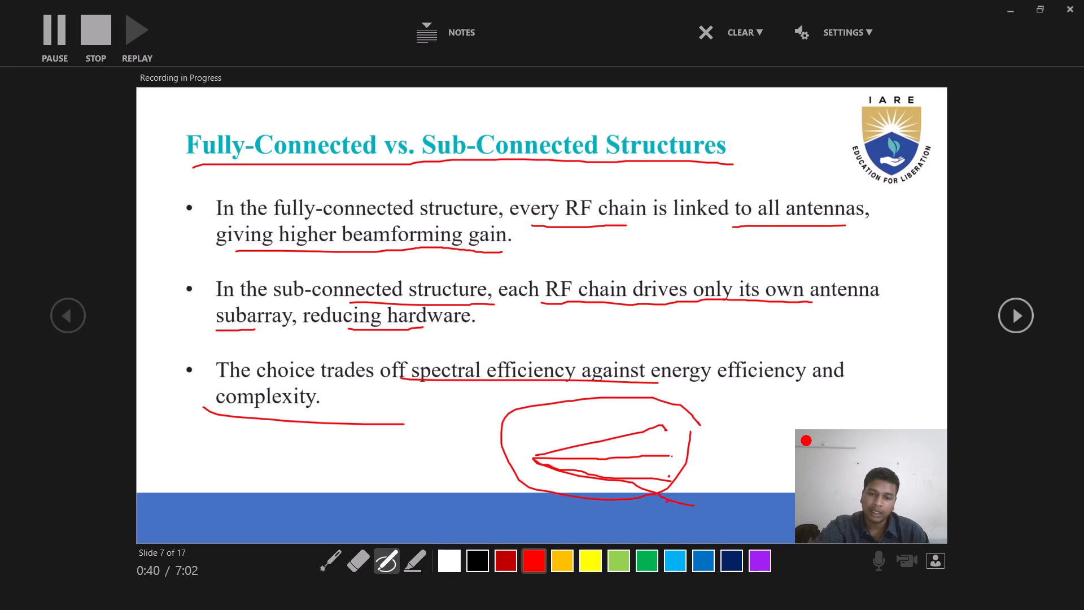
left_click_drag(528, 445, 520, 451)
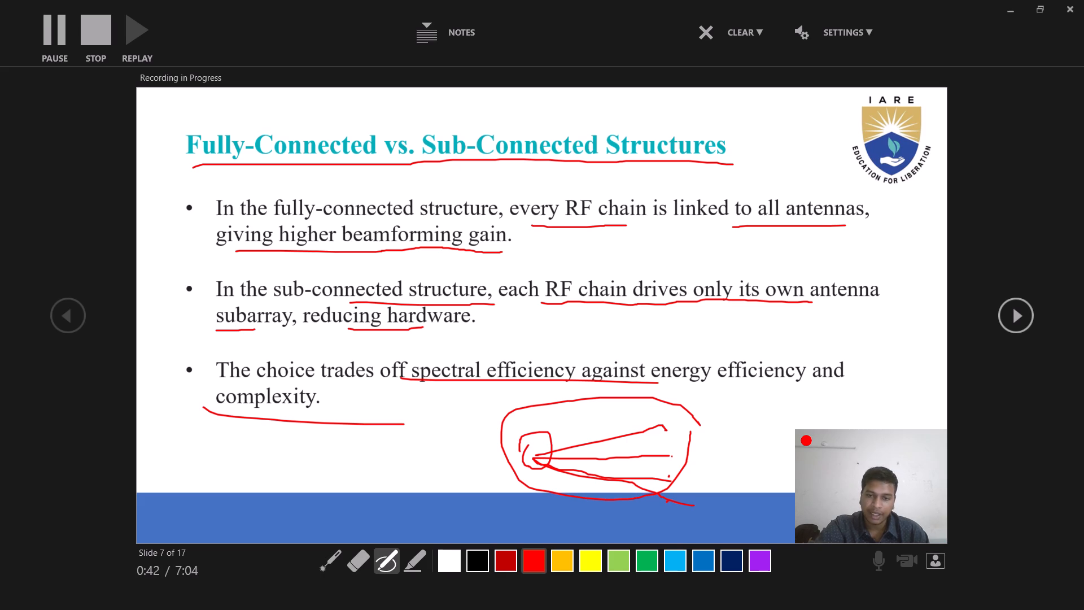
left_click_drag(672, 428, 697, 477)
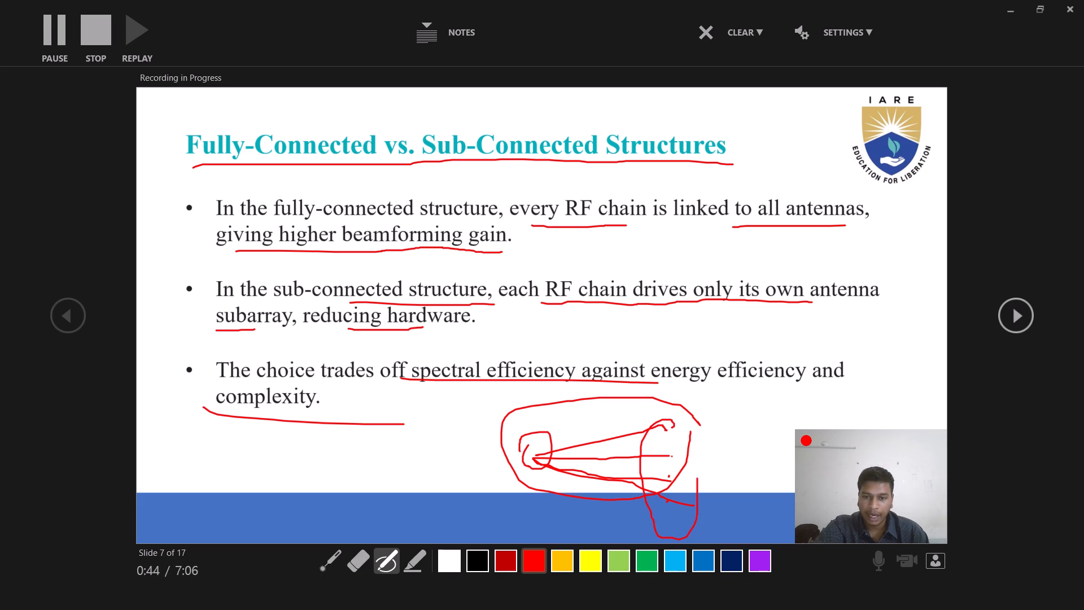
left_click_drag(697, 477, 668, 419)
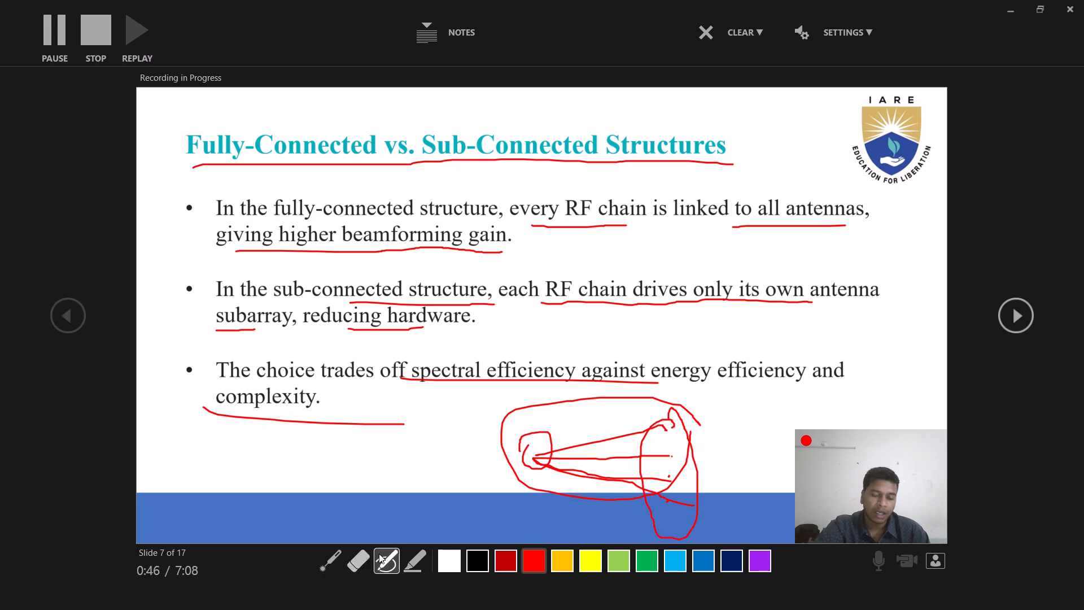
Erase the circled fan sketch and its remaining dots, keeping the underlines on the slide.
left_click(364, 554)
left_click_drag(688, 402, 662, 468)
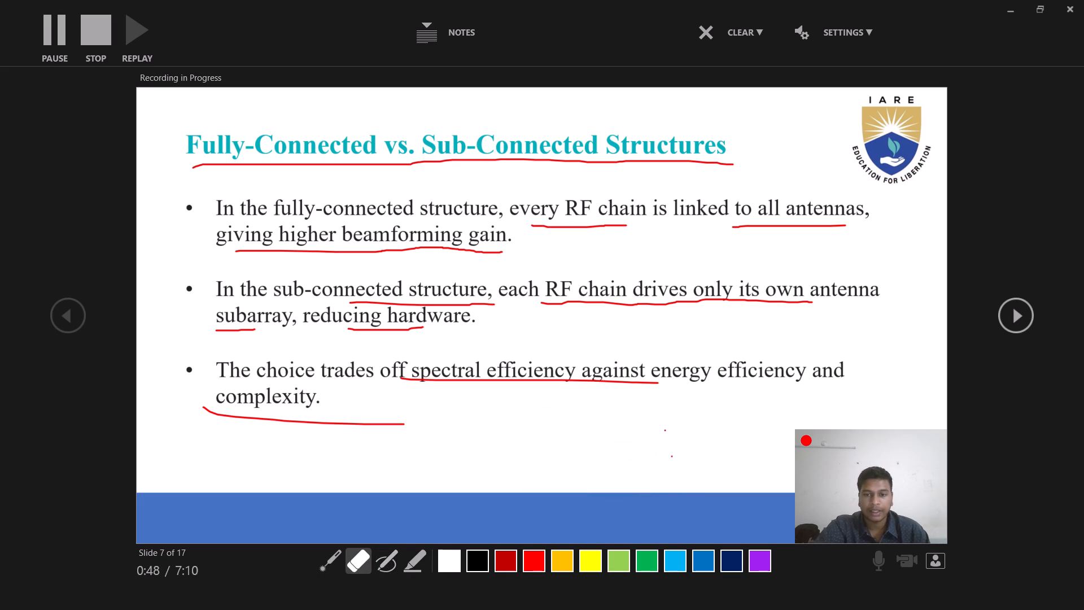
left_click_drag(662, 468, 672, 459)
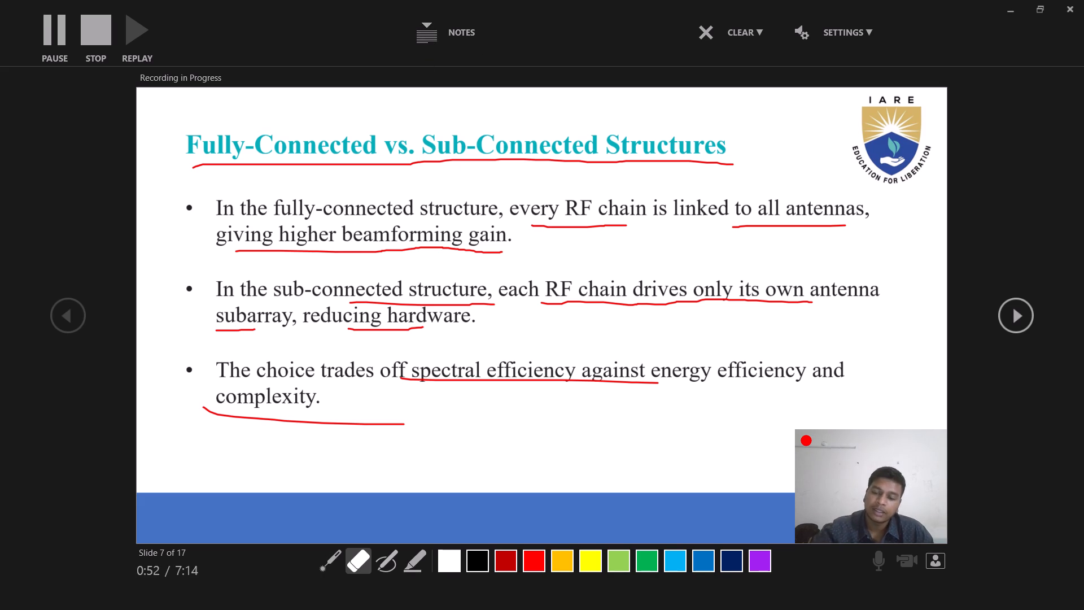
Advance to the Hybrid Precoding Design slide and underline "digital and analog precoders" and "fully digital precoder" with the red pen.
key("Right")
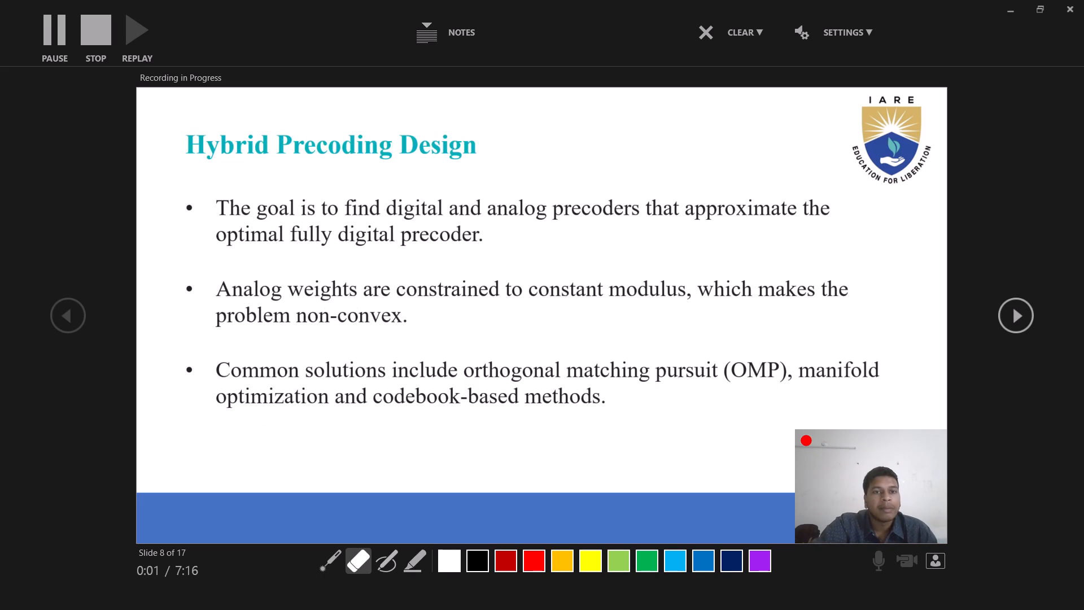
left_click(381, 560)
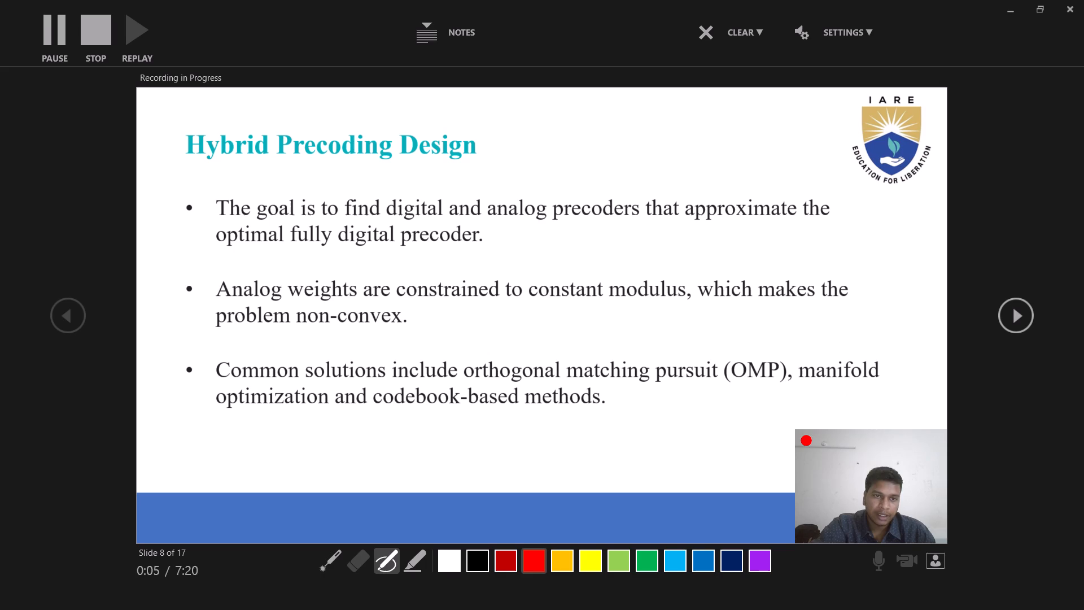
left_click_drag(395, 225, 636, 225)
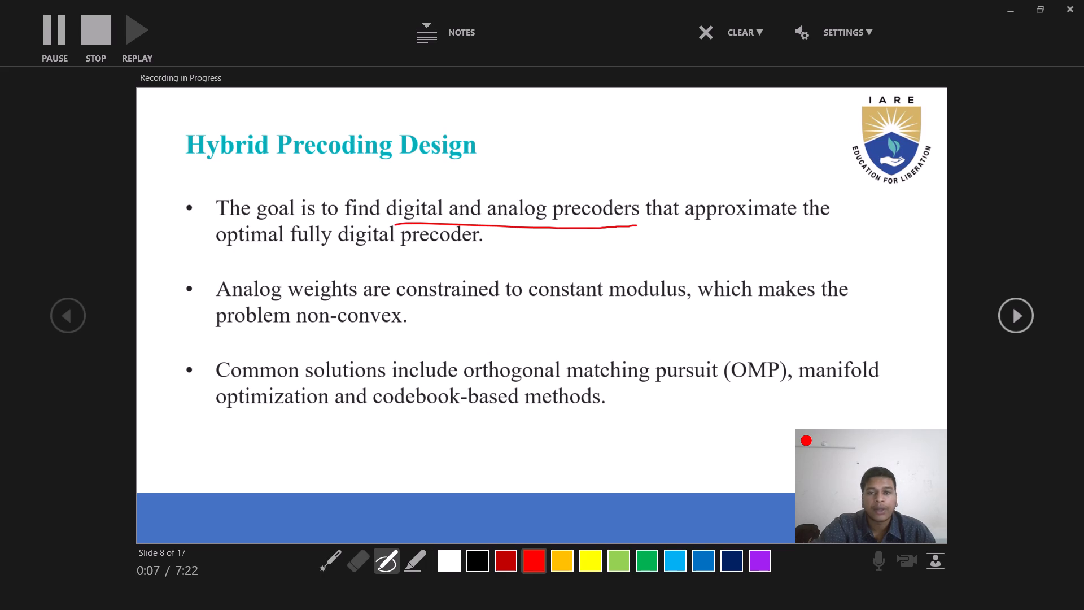
left_click_drag(278, 251, 474, 252)
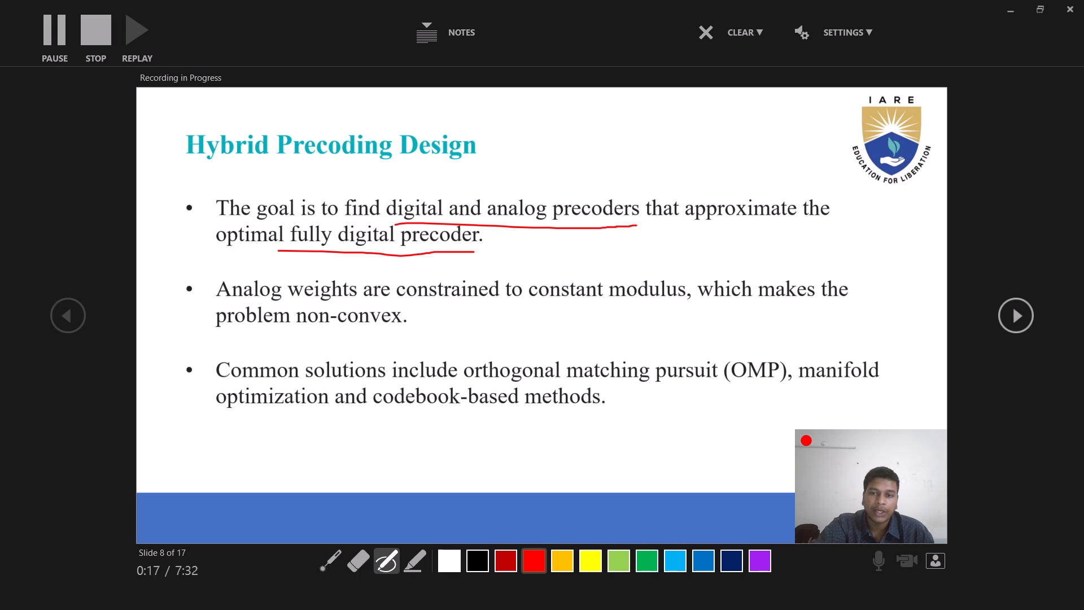
Underline "non-convex" in the second bullet and "(OMP)" in the third bullet in red.
left_click_drag(298, 336, 383, 347)
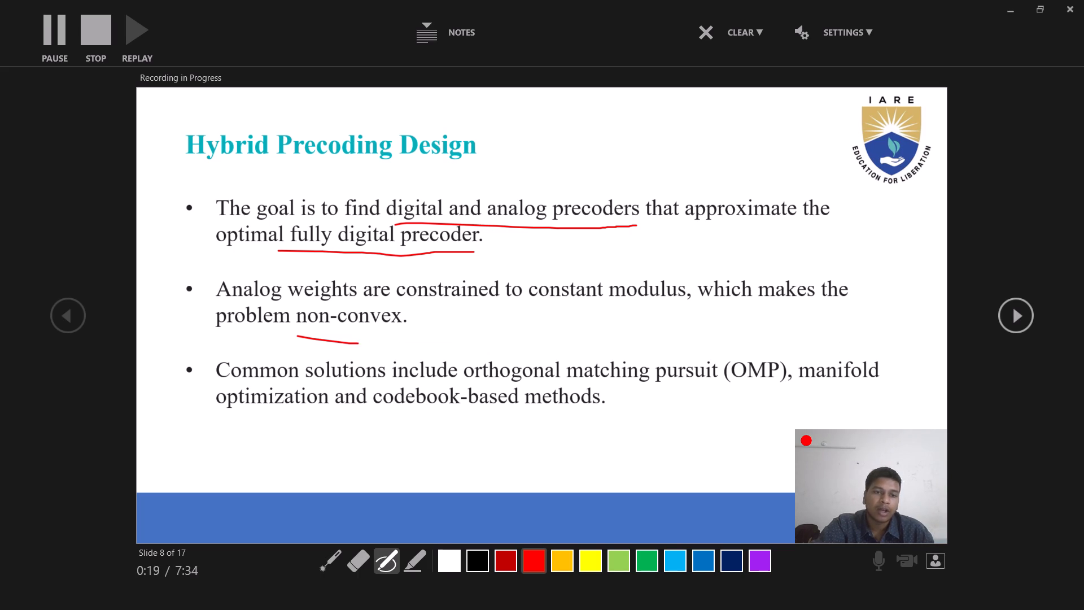
left_click_drag(383, 347, 495, 354)
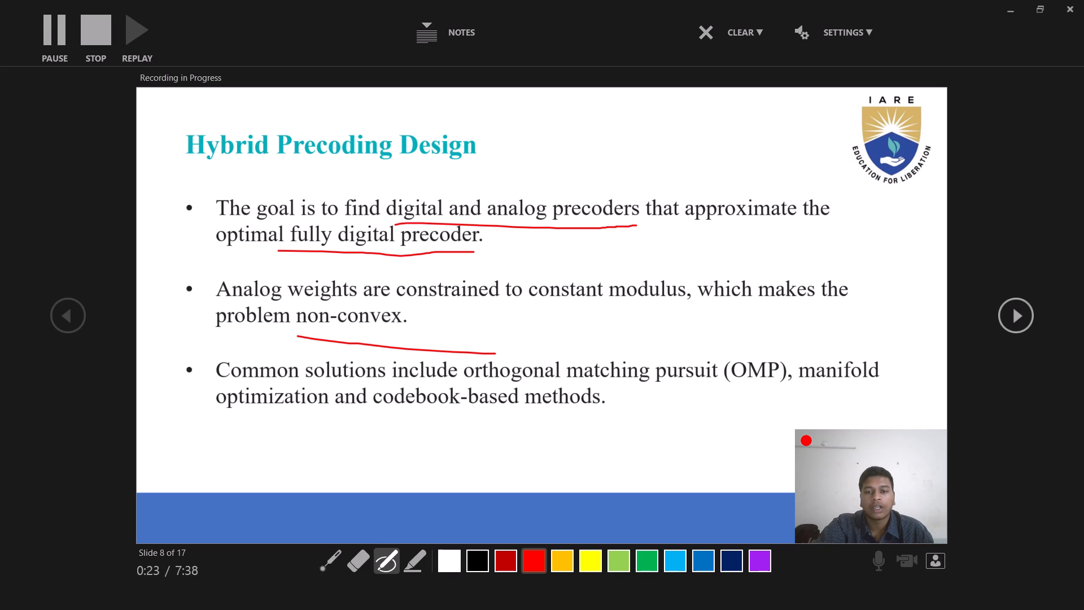
left_click_drag(719, 386, 799, 384)
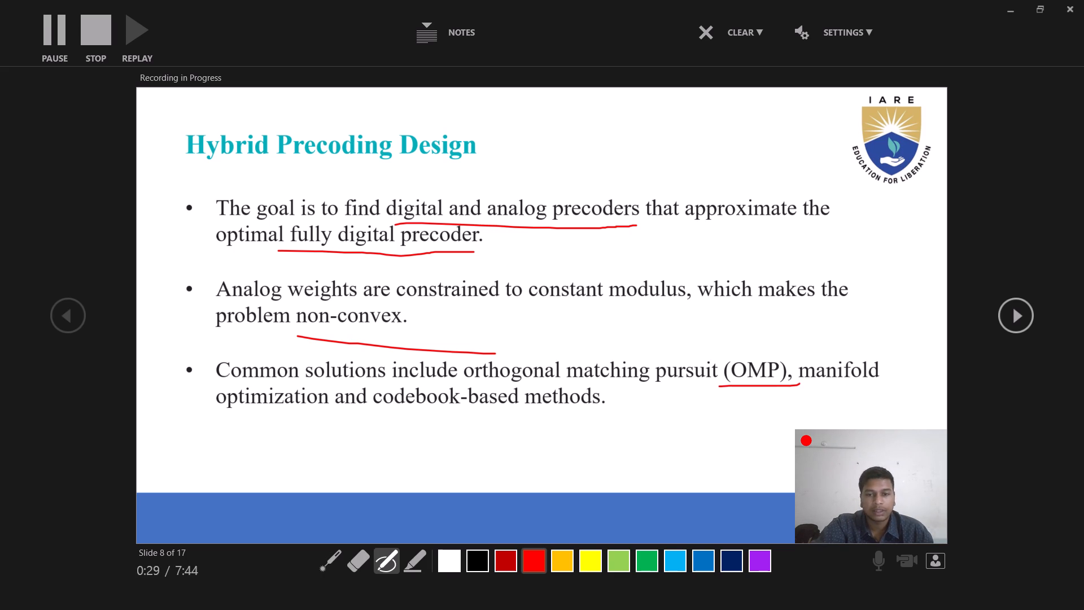
Advance to the Channel Estimation and Beam Training slide.
key("Right")
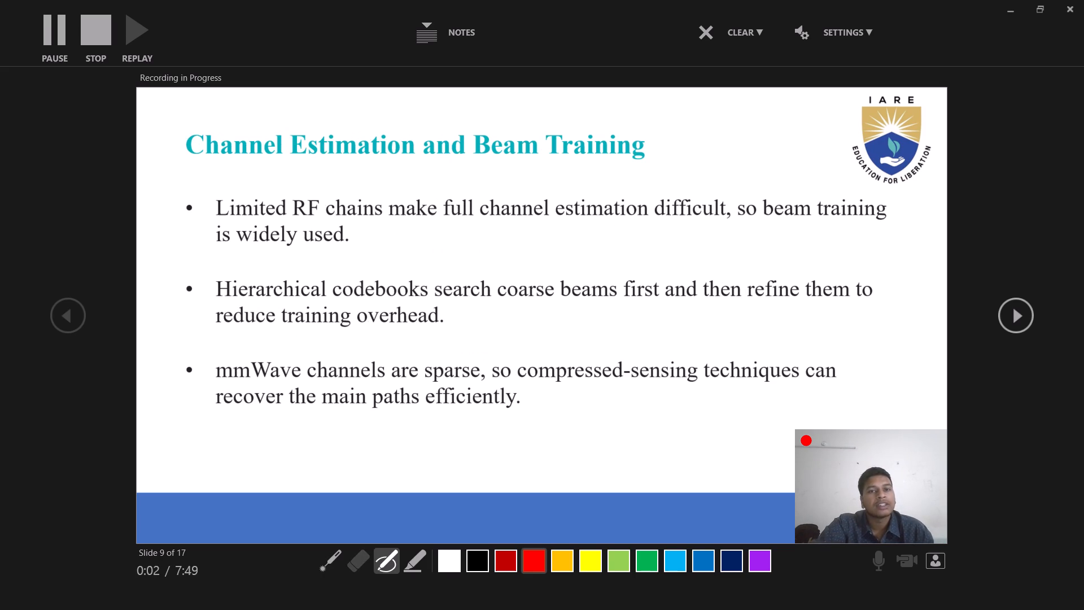
Underline in red the slide title, "beam training" and "is widely used" in the first bullet, and "reduce training overhead" in the second.
left_click_drag(653, 168, 193, 162)
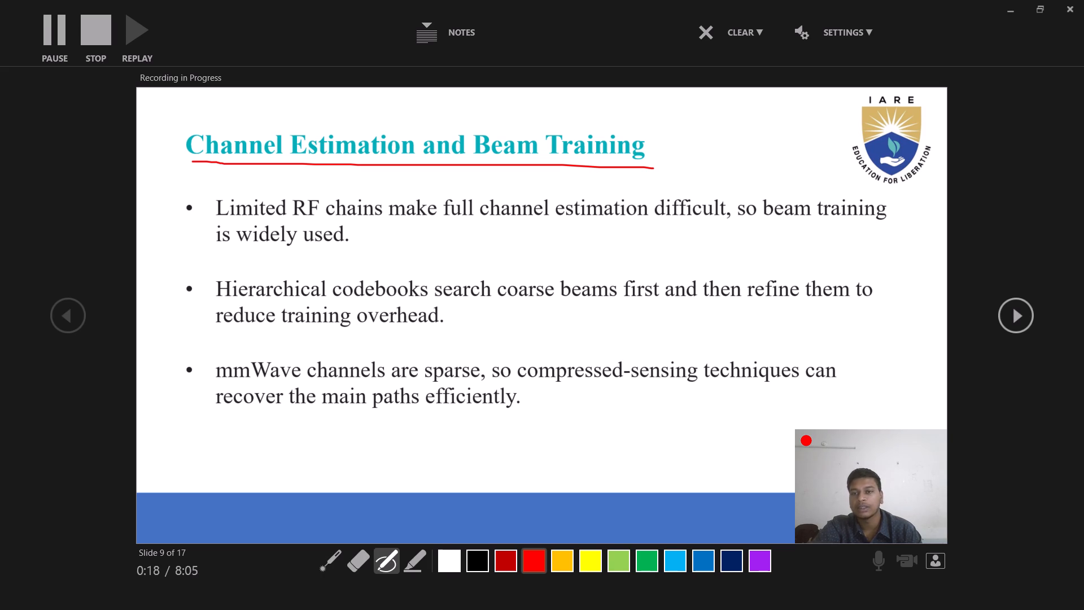
left_click_drag(227, 254, 330, 254)
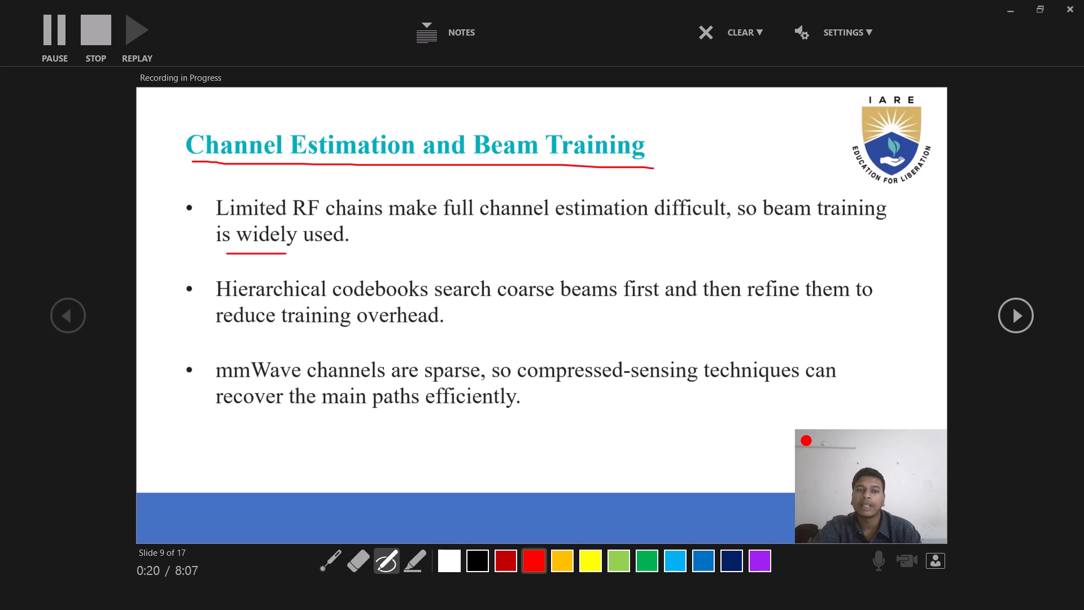
left_click_drag(770, 233, 891, 233)
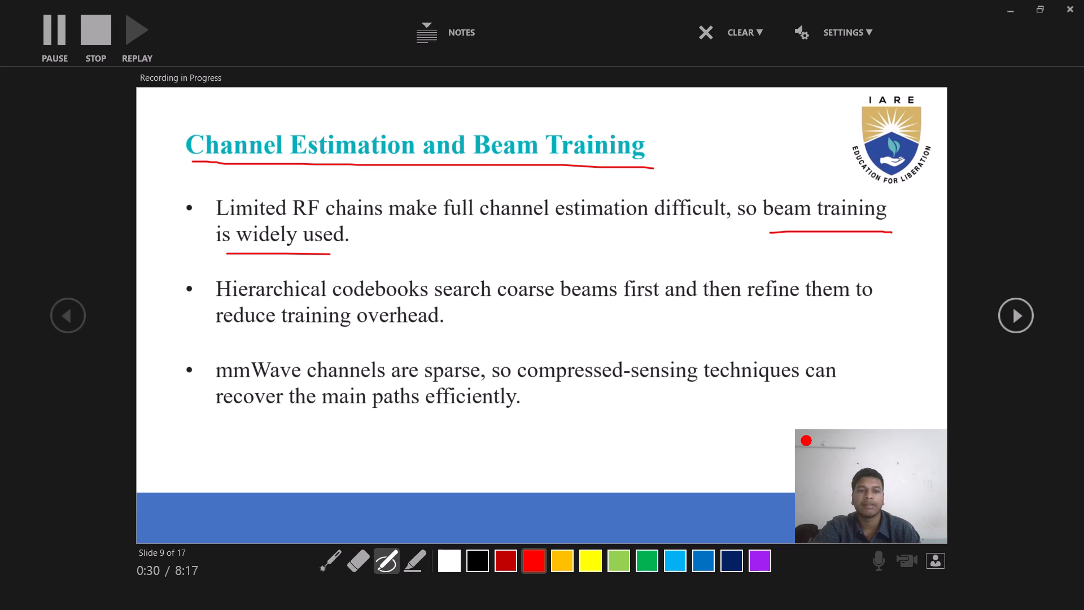
left_click_drag(228, 336, 472, 338)
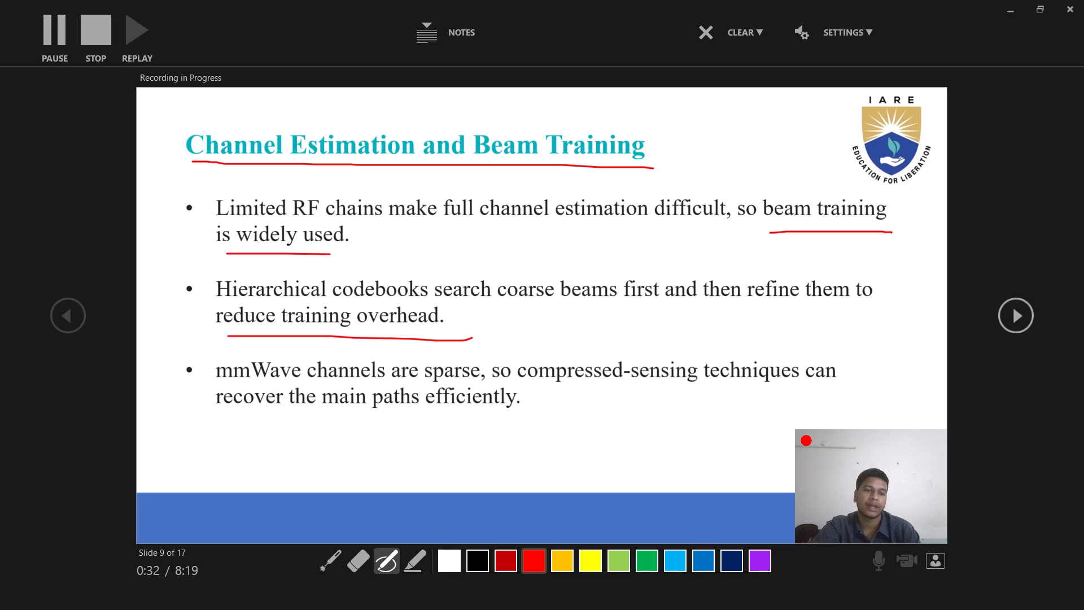
Underline "channels are sparse", "compressed-sensing techniques" and "the main paths efficiently" in the third bullet in red.
left_click_drag(349, 385, 482, 384)
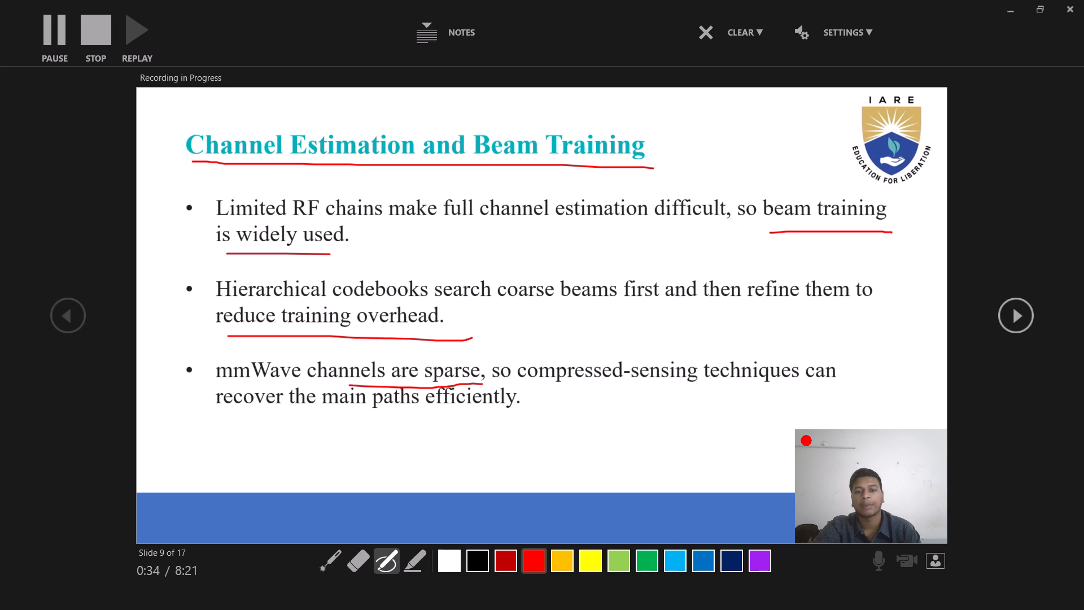
left_click_drag(530, 386, 692, 382)
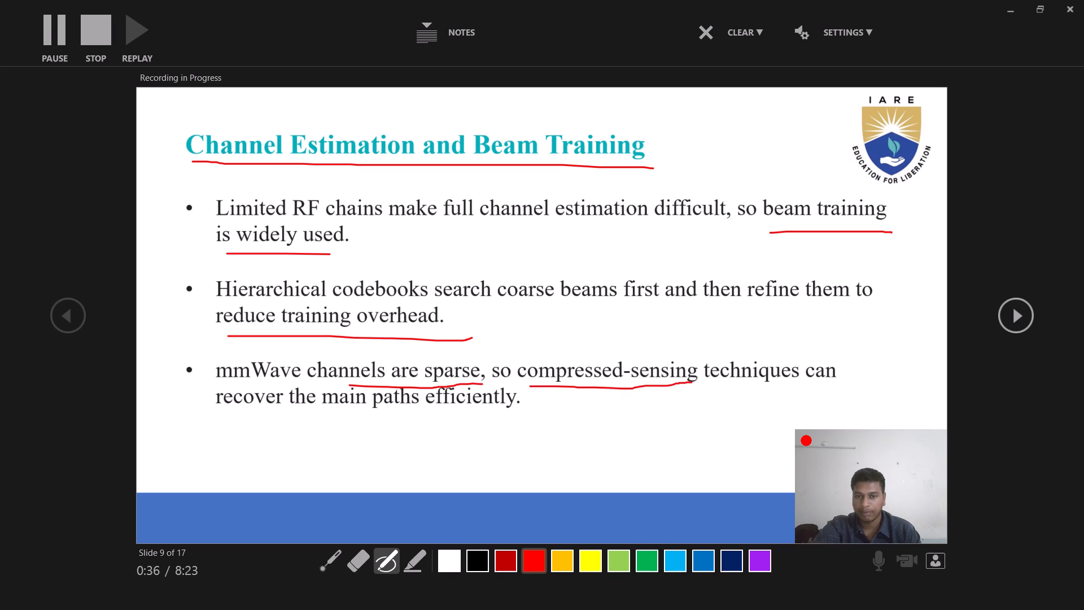
left_click_drag(692, 382, 788, 387)
left_click_drag(302, 412, 342, 413)
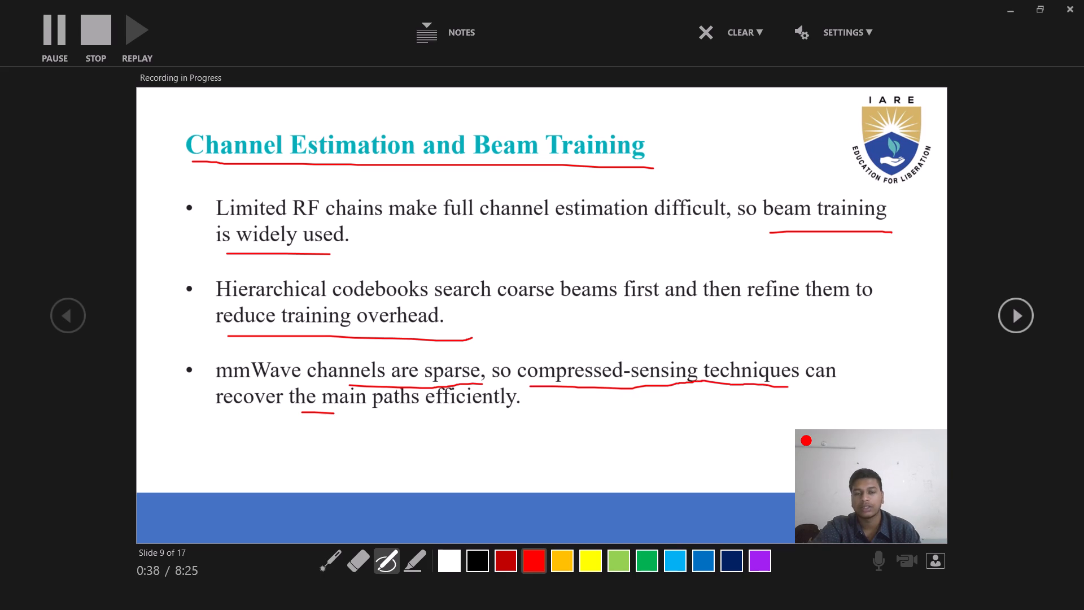
left_click_drag(342, 413, 488, 416)
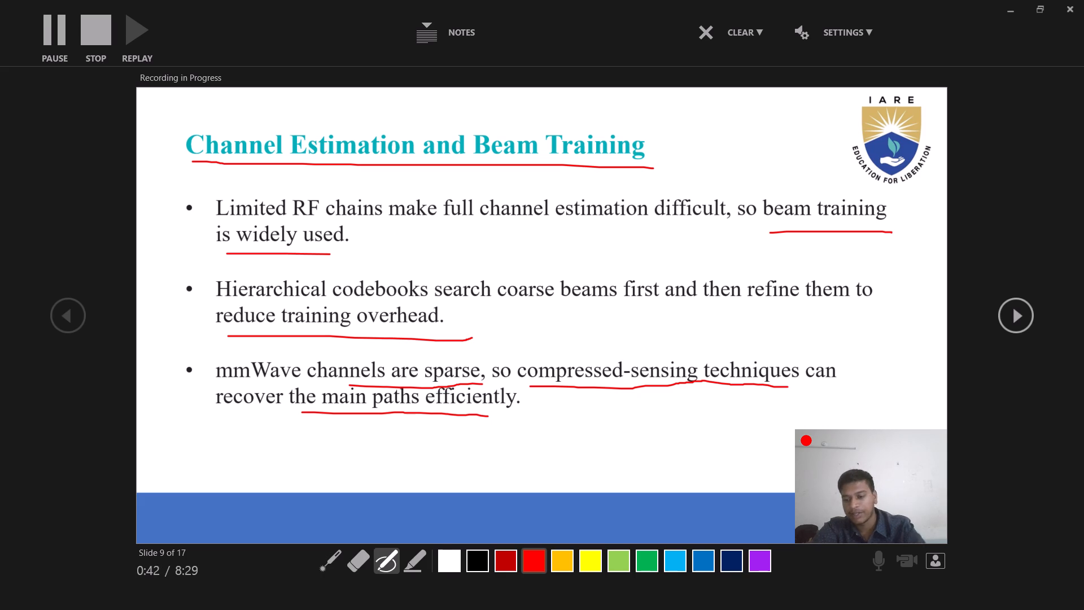
Advance to the Performance: Spectral and Energy Efficiency slide and underline its title and "efficiency of fully digital systems" in red.
key("Right")
left_click_drag(220, 162, 444, 160)
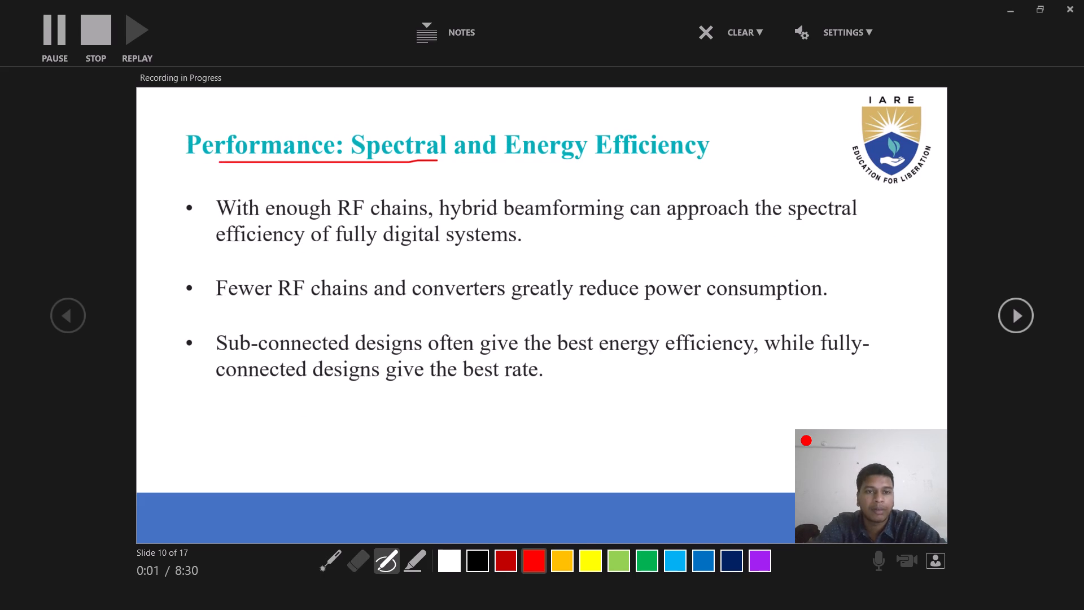
left_click_drag(444, 160, 709, 164)
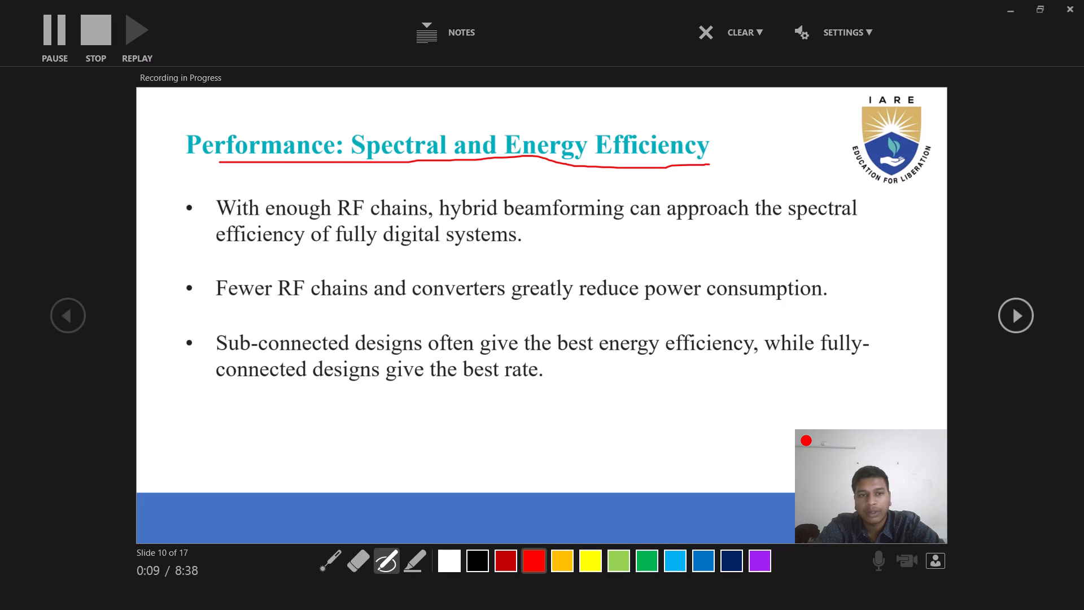
left_click_drag(219, 249, 517, 250)
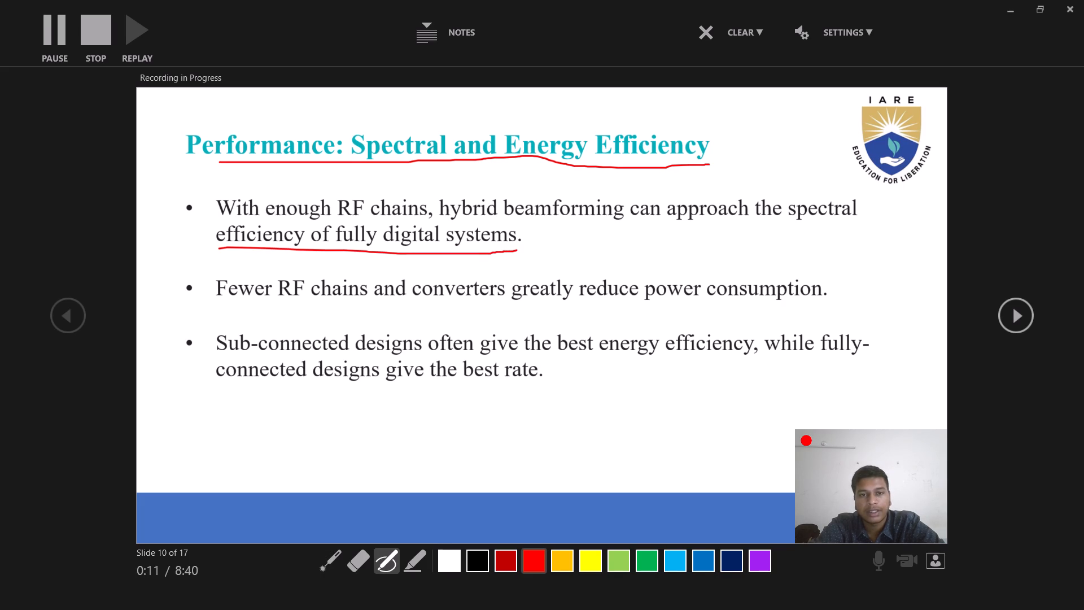
Underline "RF chains", "converters" and "power consumption" in the second bullet, and "connected designs" and "give the best" in the third.
left_click_drag(278, 310, 370, 311)
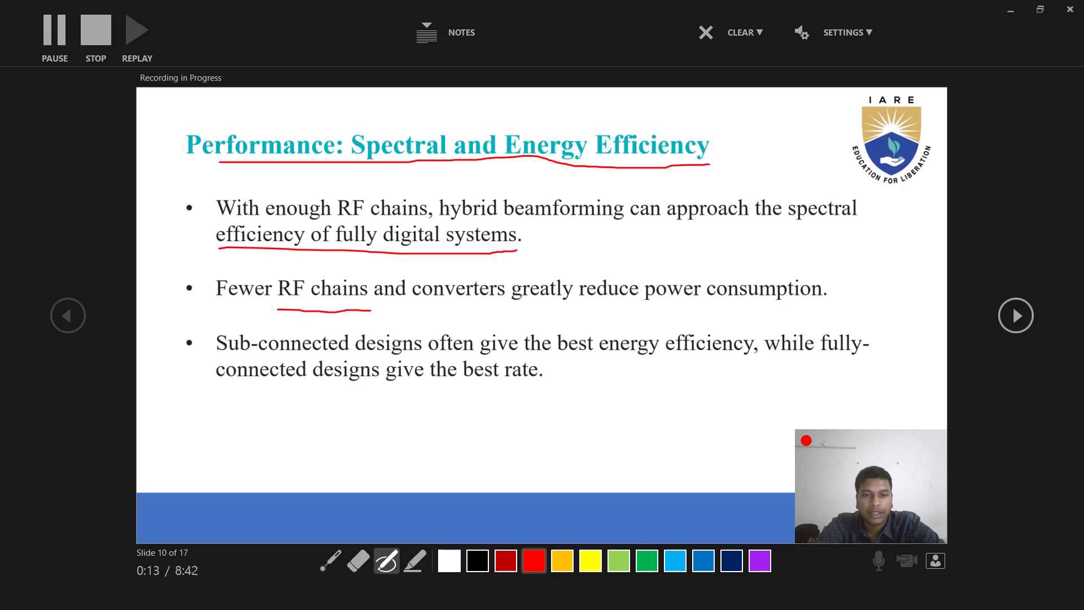
left_click_drag(452, 302, 493, 300)
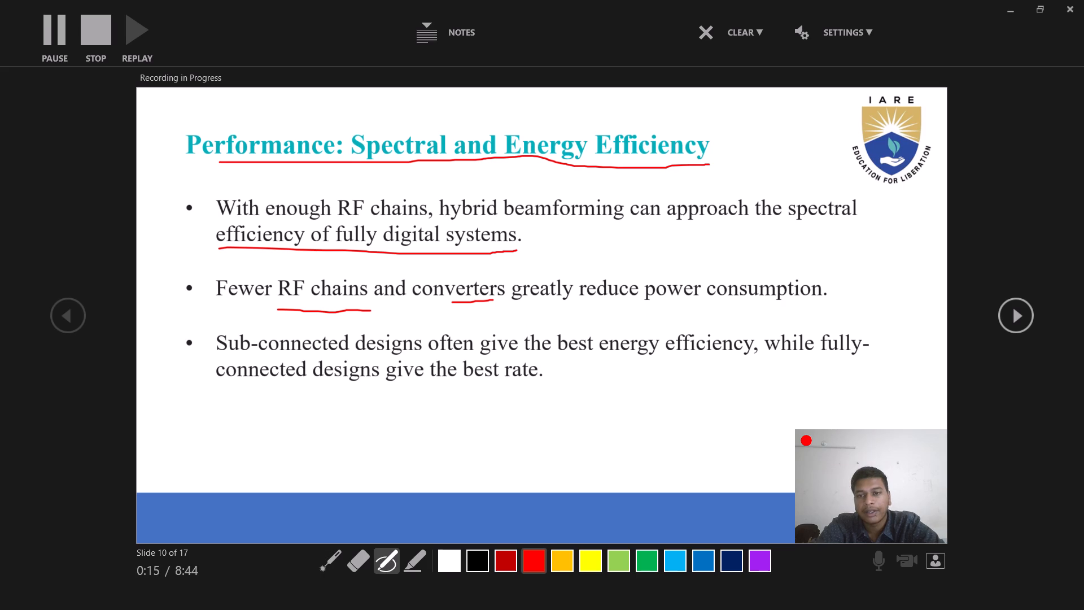
left_click_drag(658, 300, 821, 305)
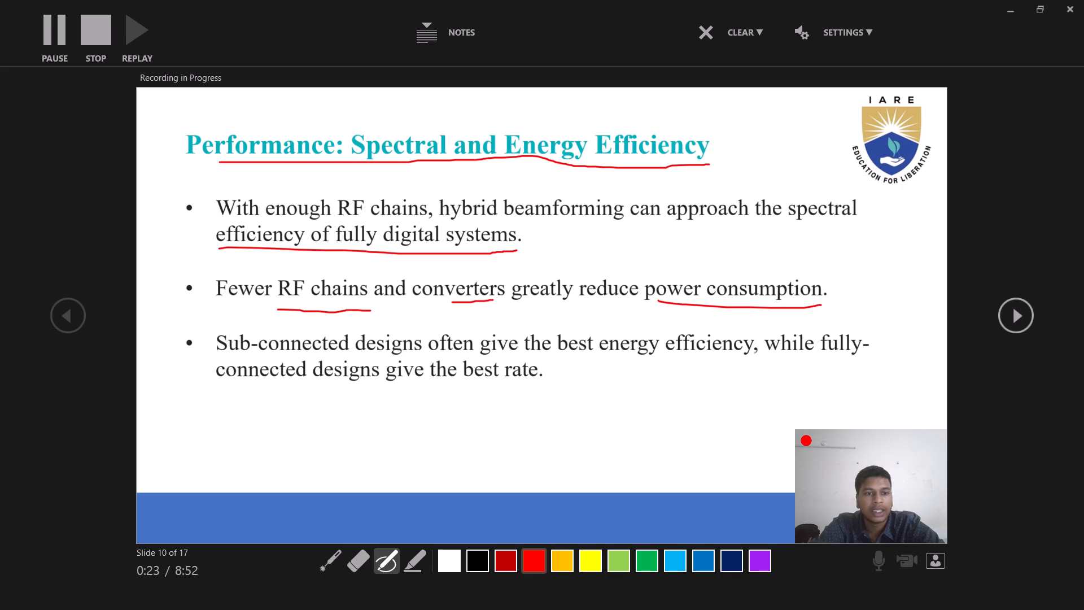
left_click_drag(243, 386, 357, 387)
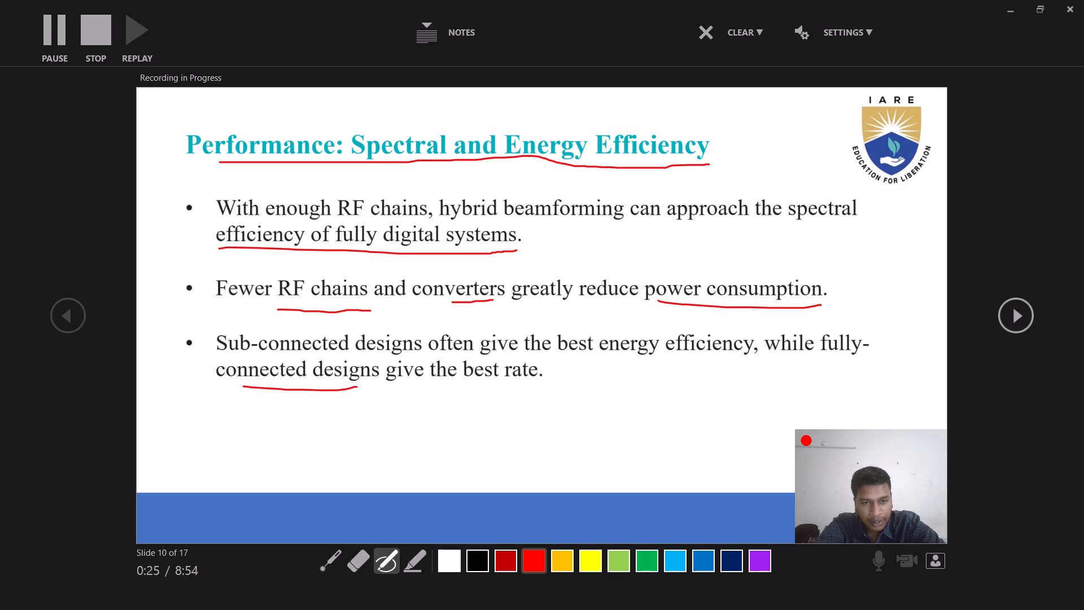
left_click_drag(404, 387, 479, 387)
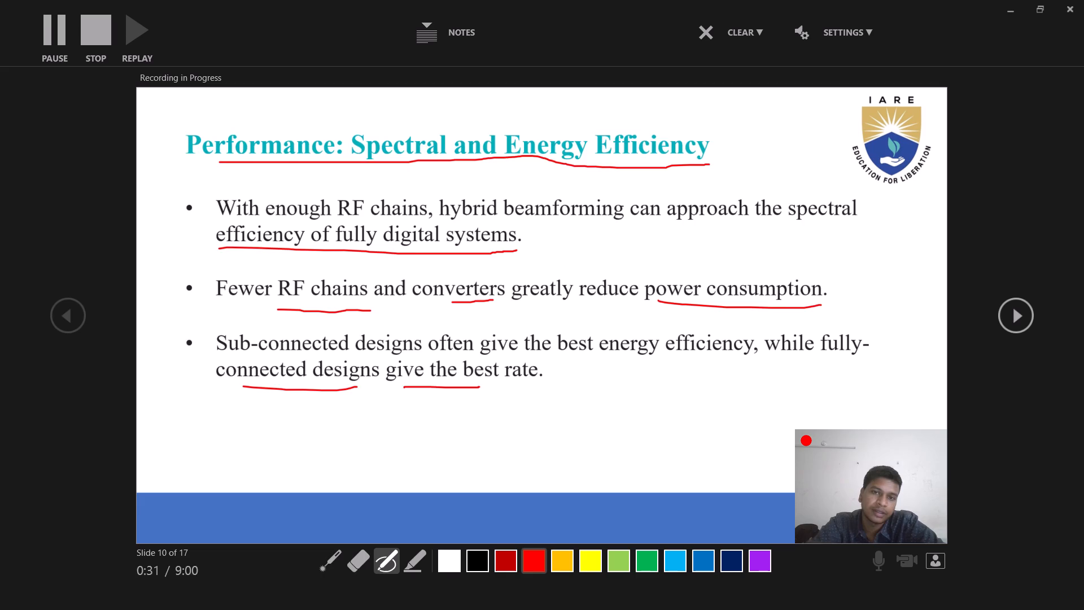
Advance to the Applications in 5G and Beyond slide and underline its title in red.
key("Right")
left_click_drag(216, 168, 417, 168)
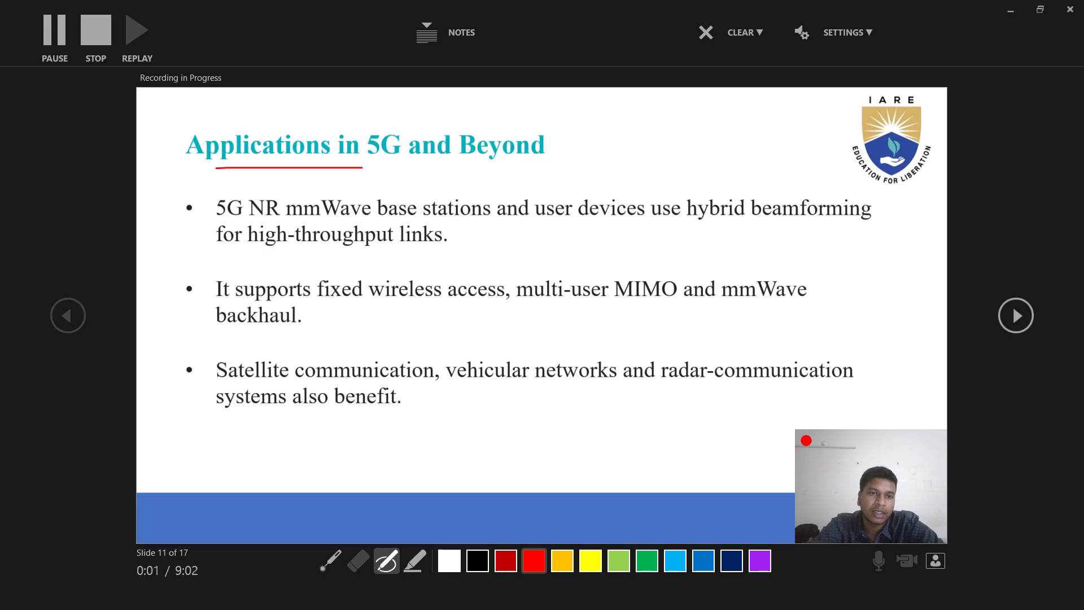
left_click_drag(417, 168, 543, 165)
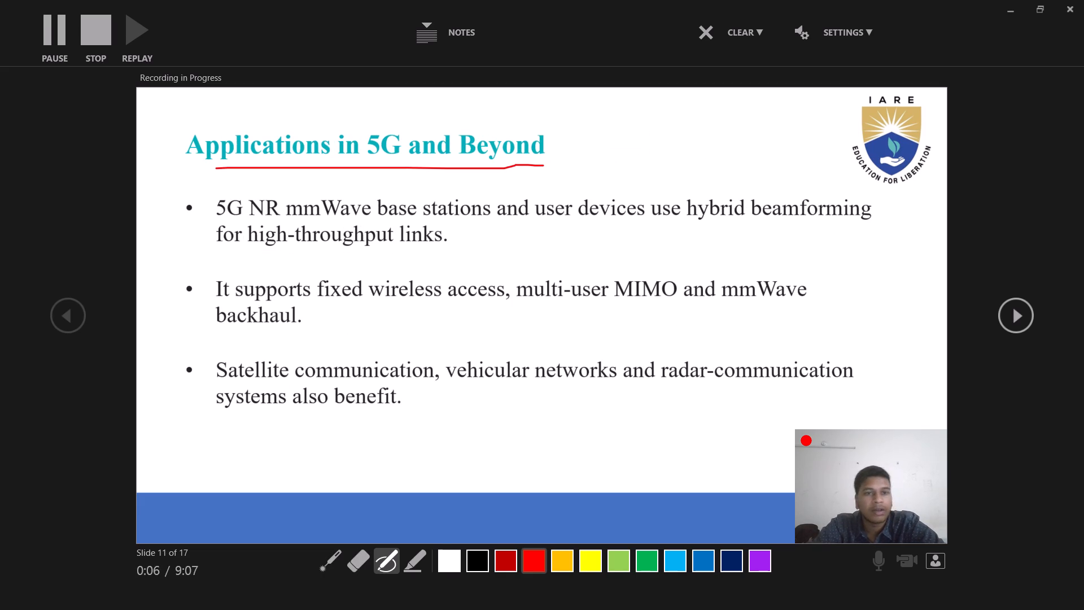
In the first bullet, underline "5G NR", circle "NR", mark "mmWave", and underline "for high-throughput links" and "hybrid beamforming" in red.
left_click_drag(217, 221, 286, 220)
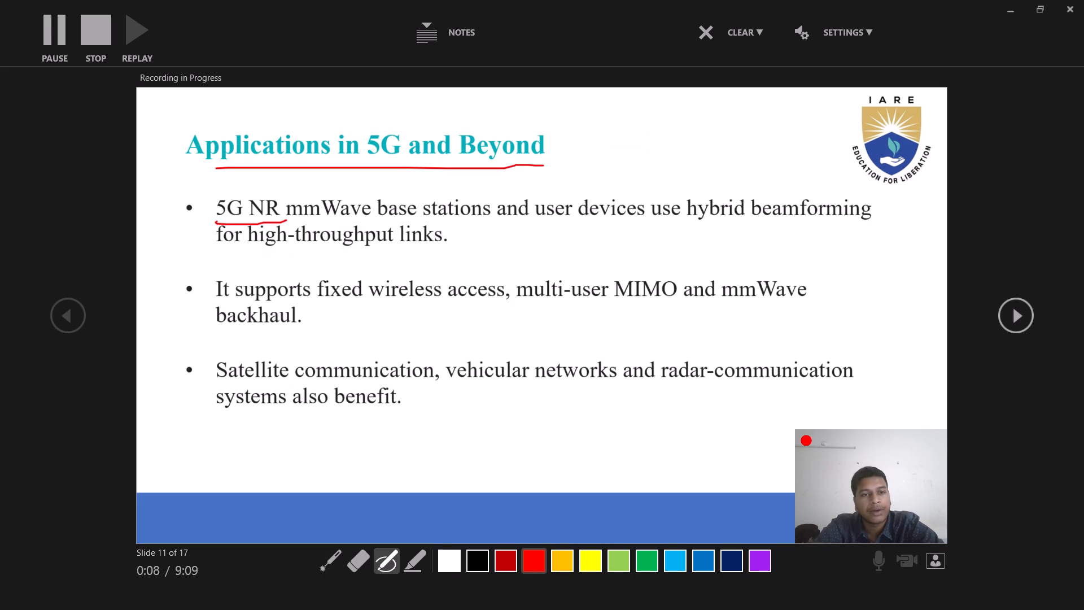
left_click(278, 197)
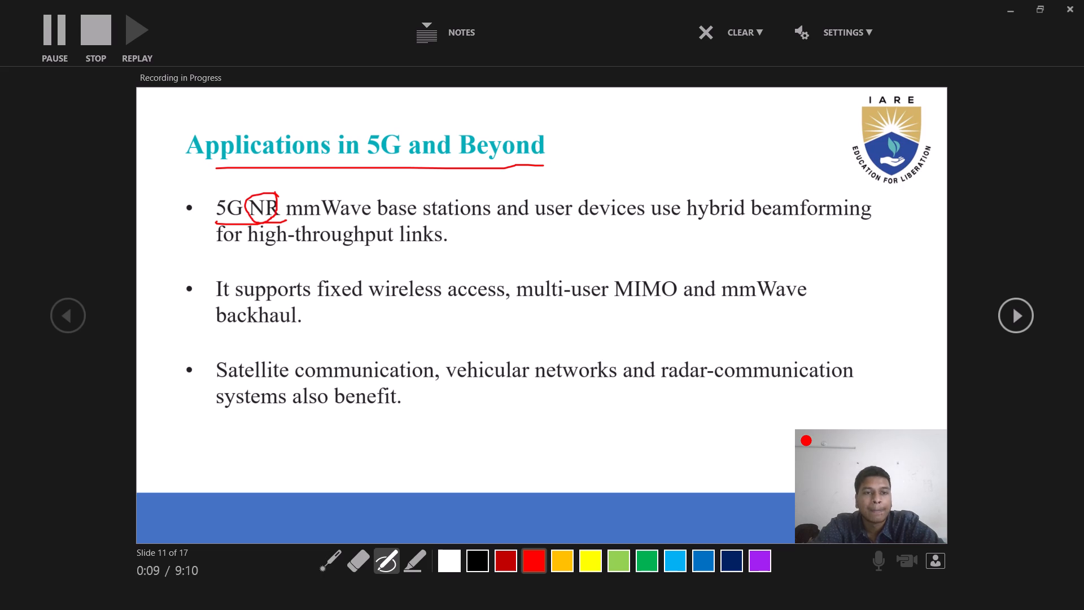
left_click_drag(310, 225, 366, 212)
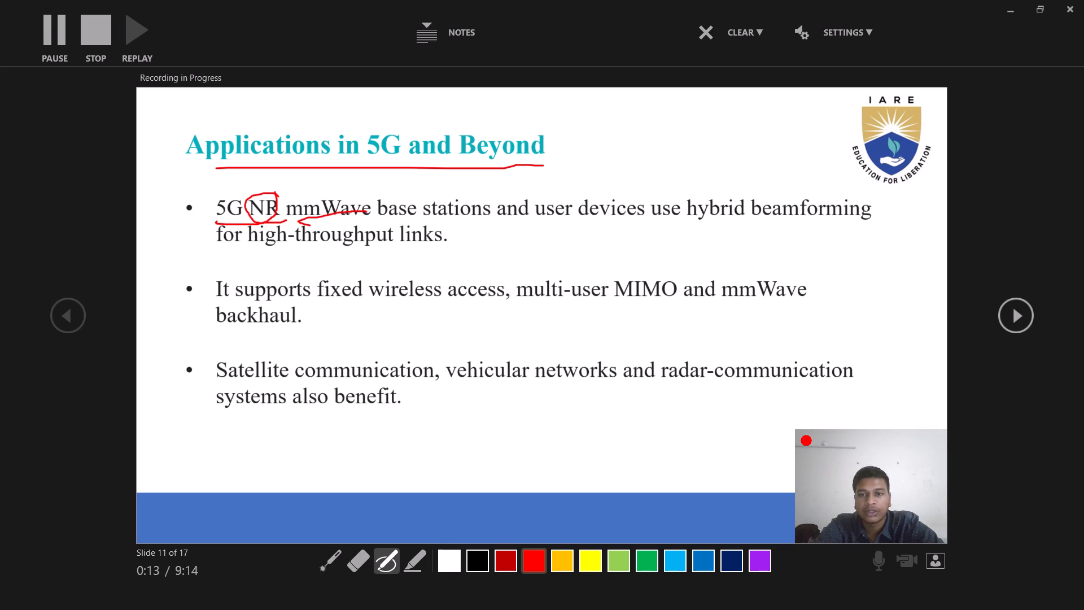
left_click_drag(216, 243, 477, 247)
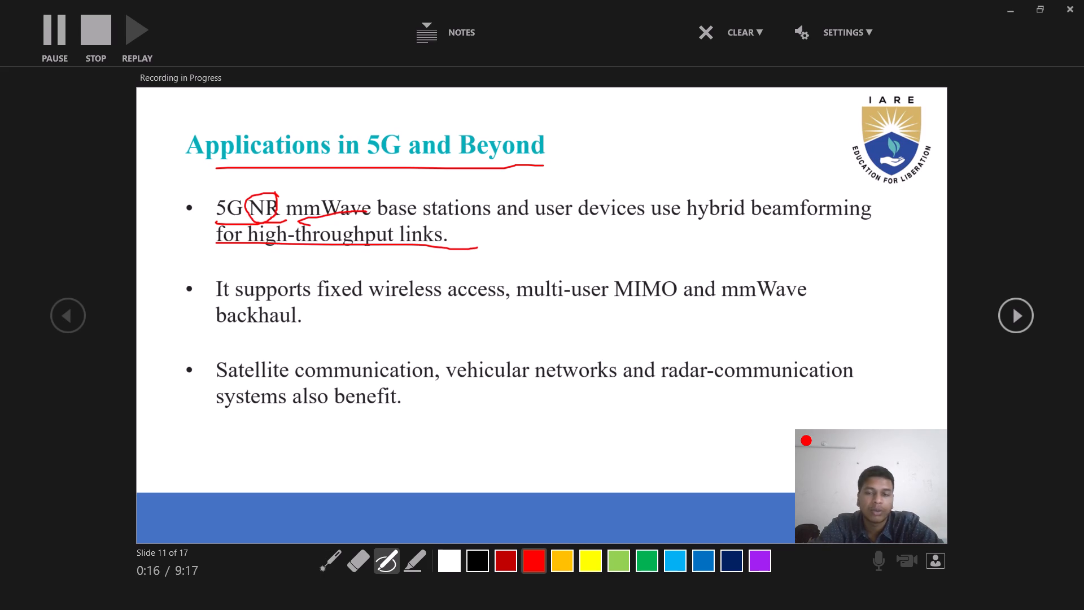
left_click_drag(690, 224, 882, 216)
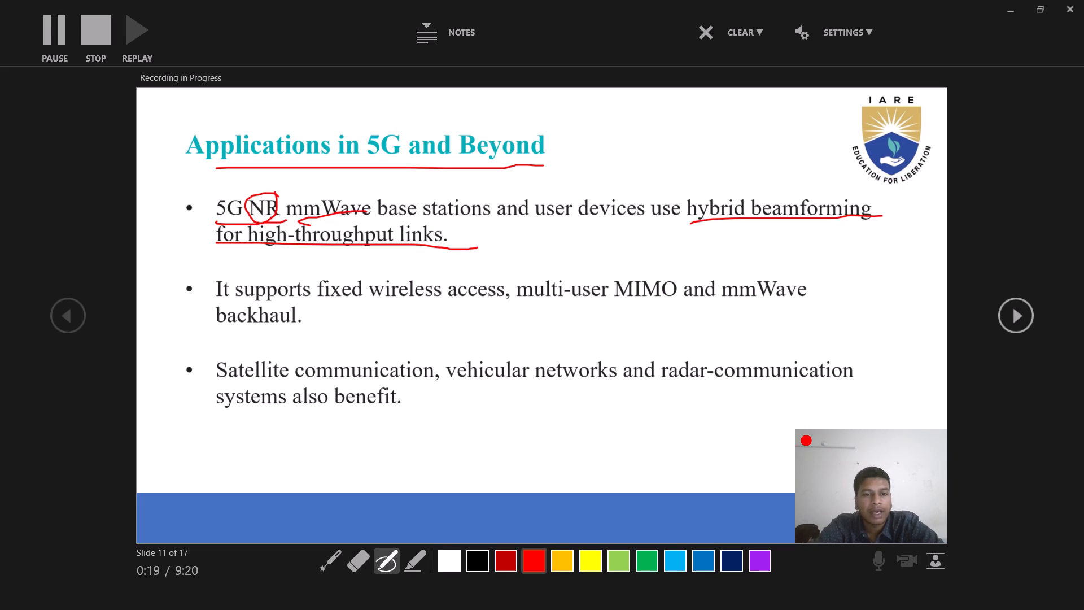
In the second bullet, underline "fixed wireless access", "user MIMO" and "mmWave backhaul" in red, and circle "MIMO".
left_click_drag(509, 303, 324, 306)
left_click_drag(566, 307, 671, 300)
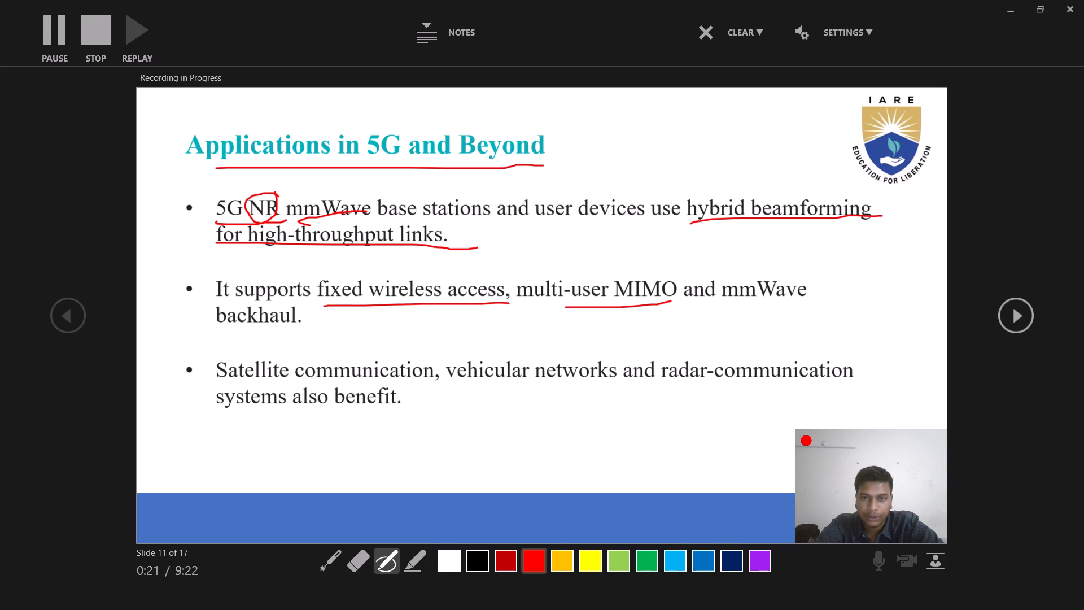
left_click_drag(671, 300, 671, 300)
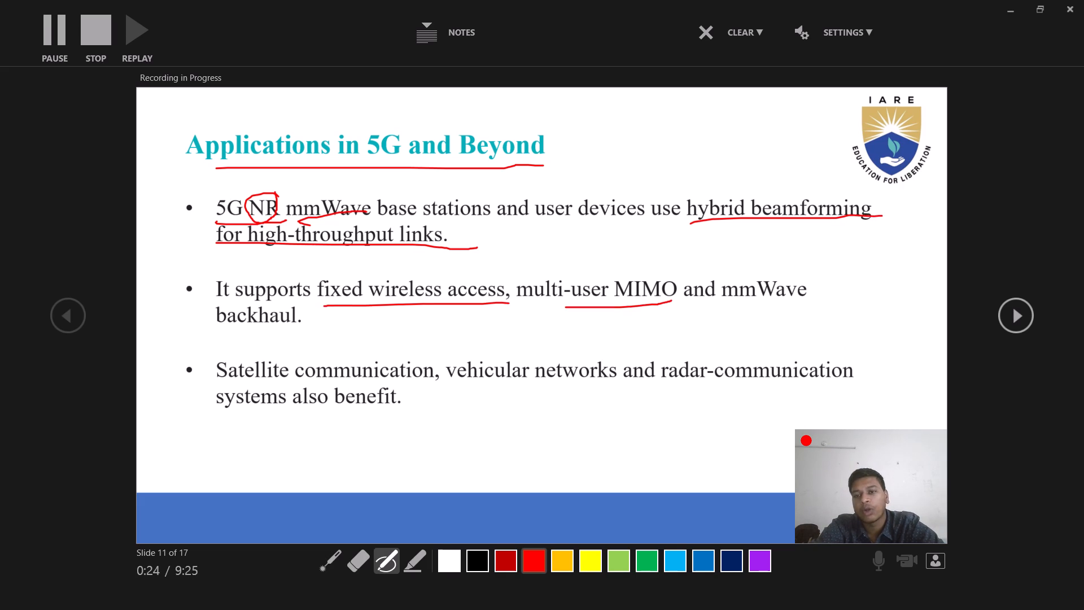
left_click(624, 269)
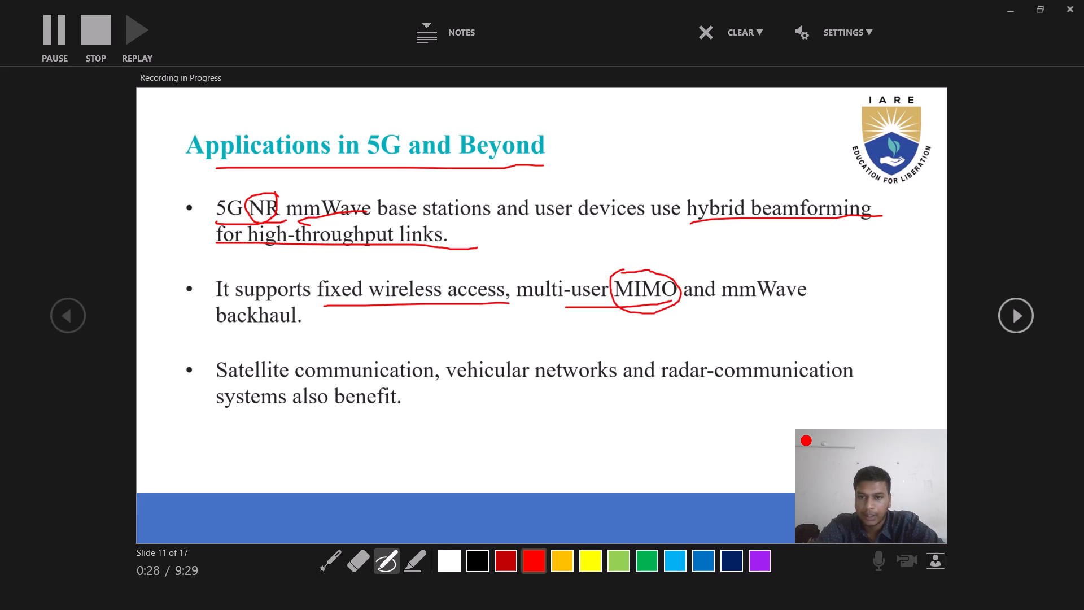
left_click_drag(714, 311, 854, 315)
left_click_drag(191, 334, 342, 337)
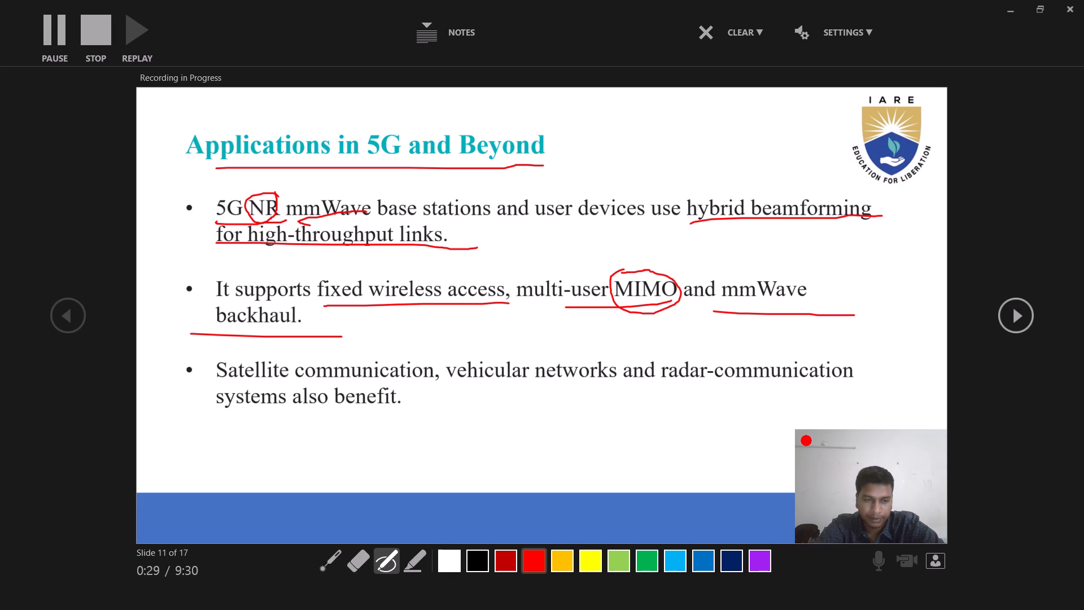
Underline "Satellite communication", "vehicular networks", "radar-communication" and "systems also benefit" in the third bullet in red.
left_click_drag(235, 382, 436, 383)
left_click_drag(489, 385, 620, 386)
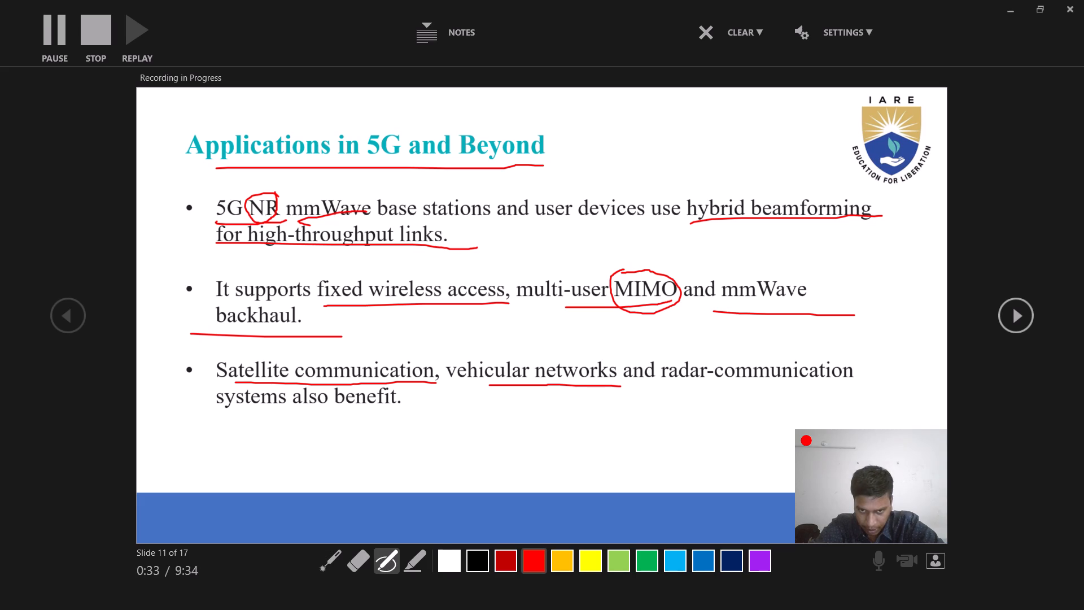
left_click_drag(676, 381, 889, 387)
left_click_drag(239, 416, 266, 416)
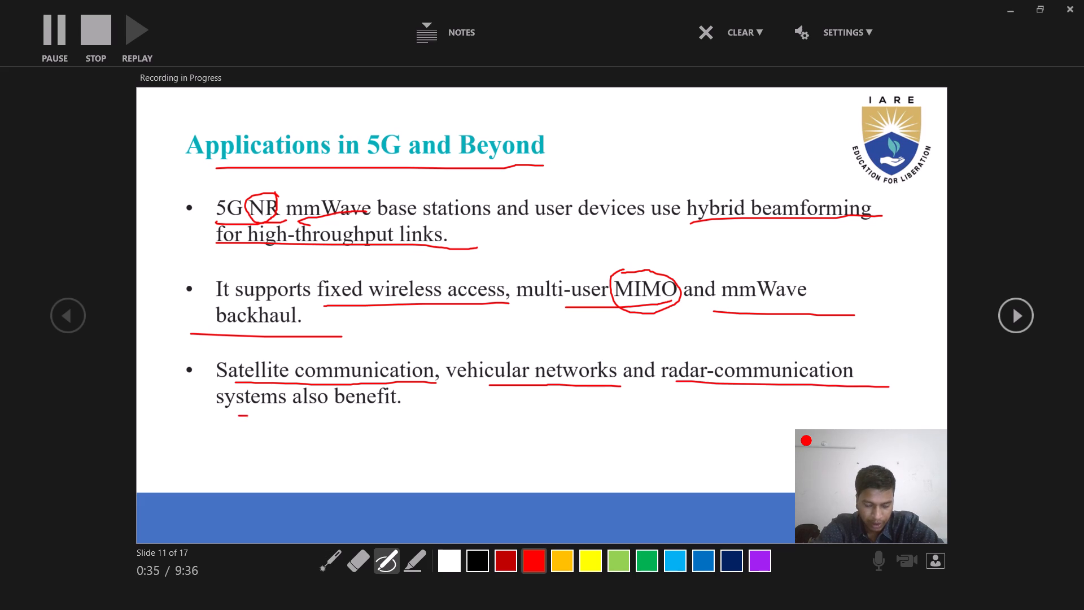
left_click_drag(266, 416, 403, 410)
Advance to the Challenges and Limitations slide and underline its title and "practical gains" in red.
key("Right")
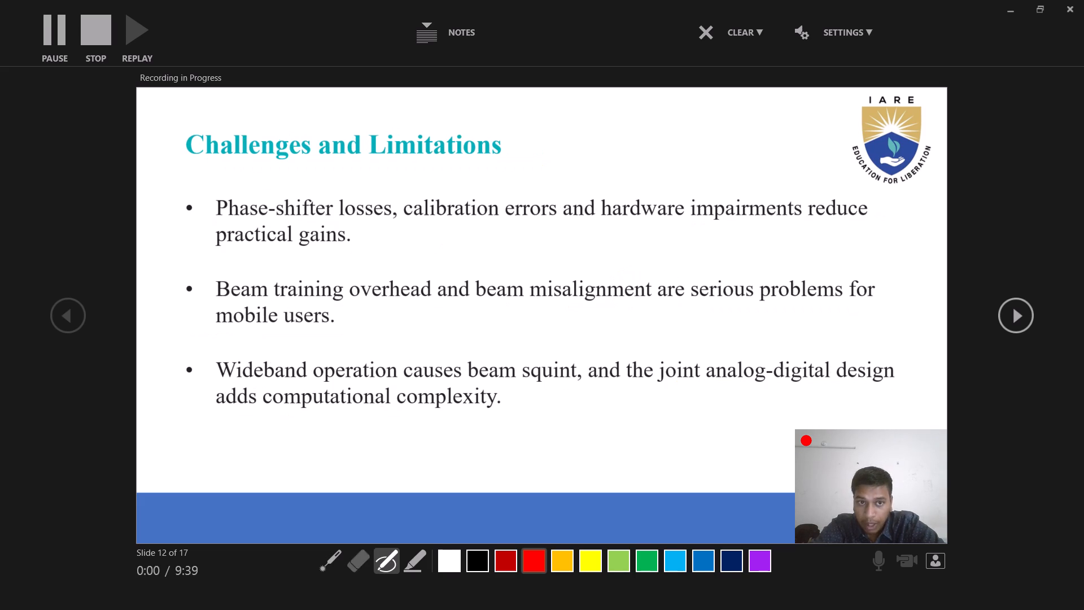
left_click_drag(194, 169, 499, 172)
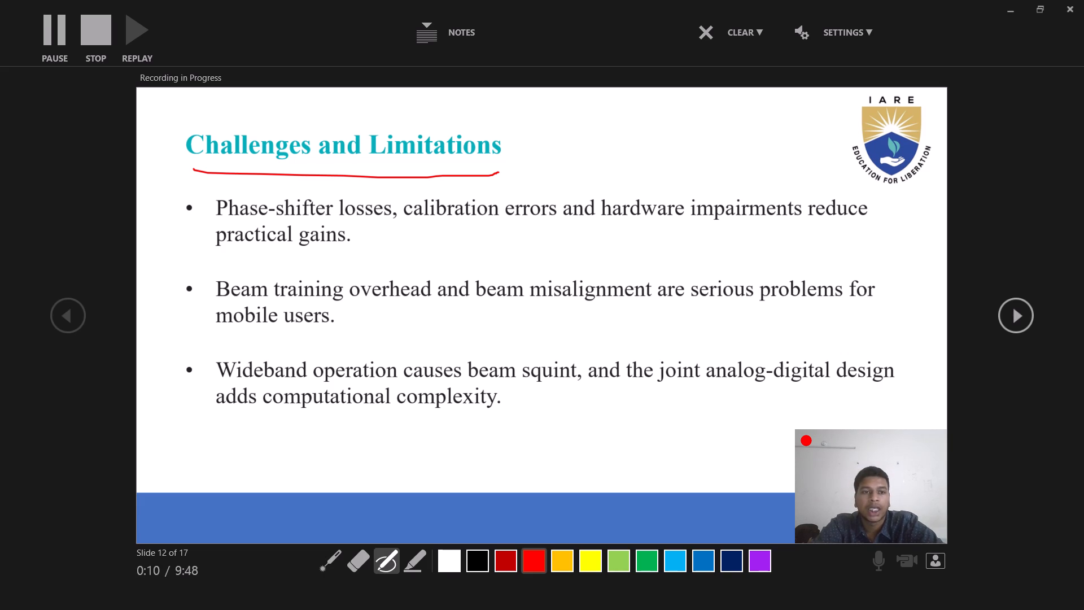
left_click_drag(219, 254, 355, 255)
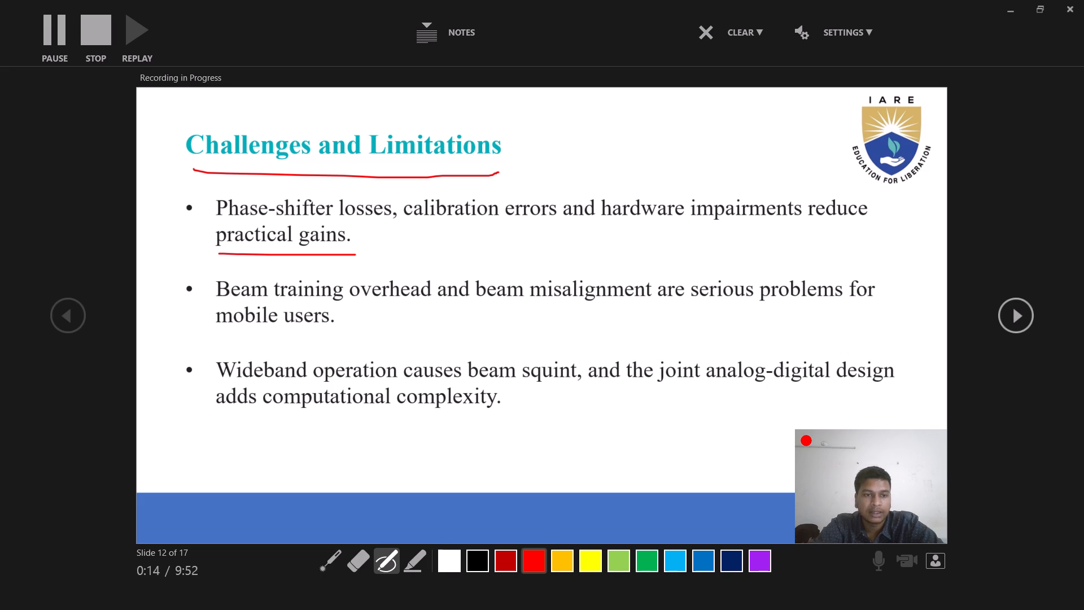
Underline "Beam training", "overhead and", "beam misalignment" and "mobile users" in the second bullet in red.
left_click_drag(233, 304, 360, 303)
left_click_drag(409, 298, 447, 304)
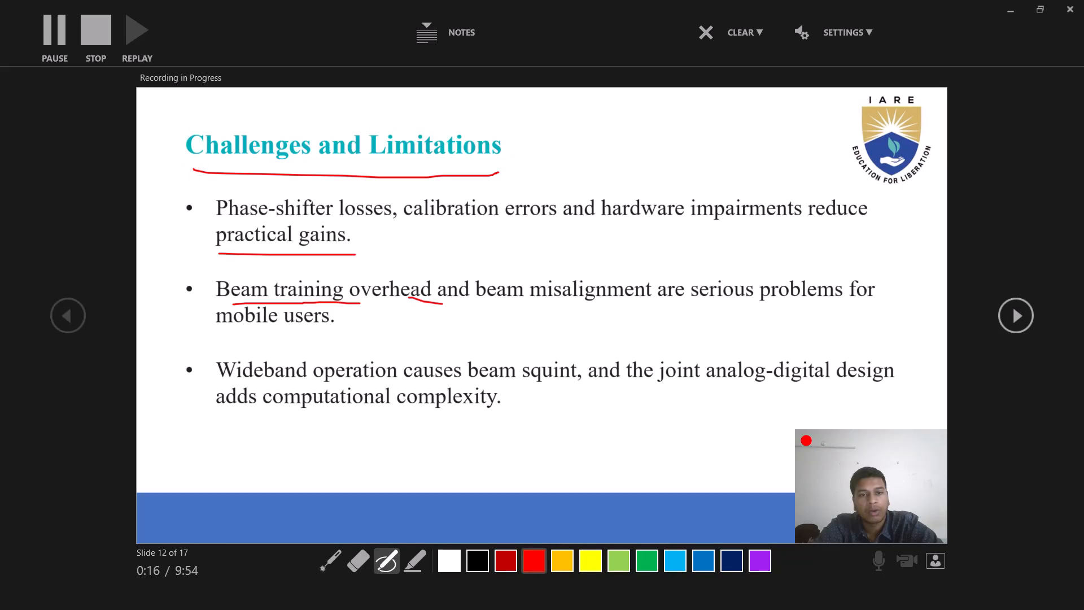
left_click_drag(447, 304, 484, 304)
left_click_drag(519, 307, 539, 305)
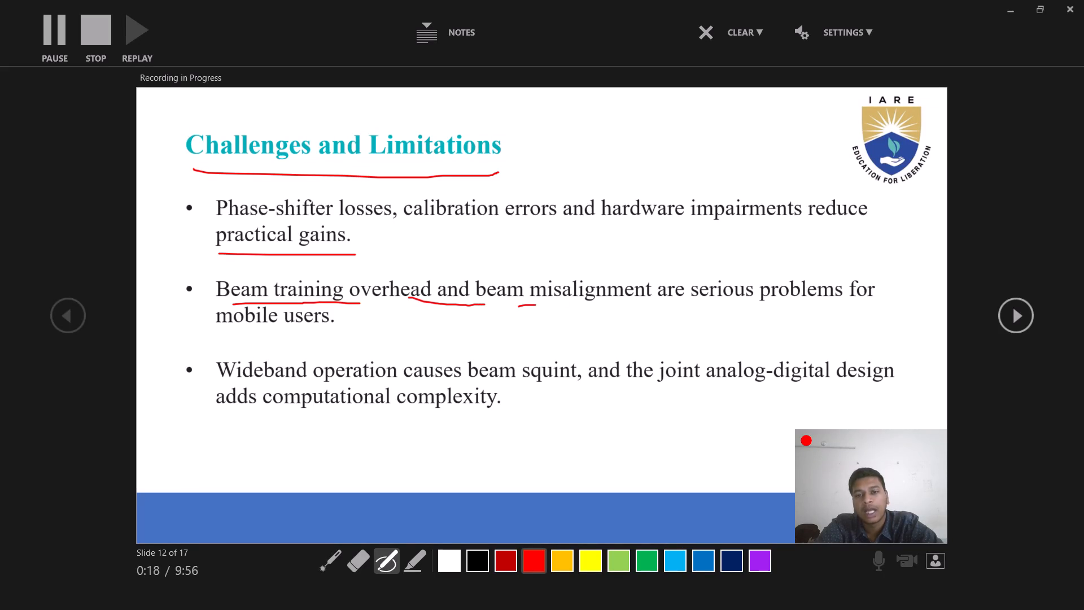
left_click_drag(539, 305, 683, 307)
left_click_drag(200, 334, 211, 335)
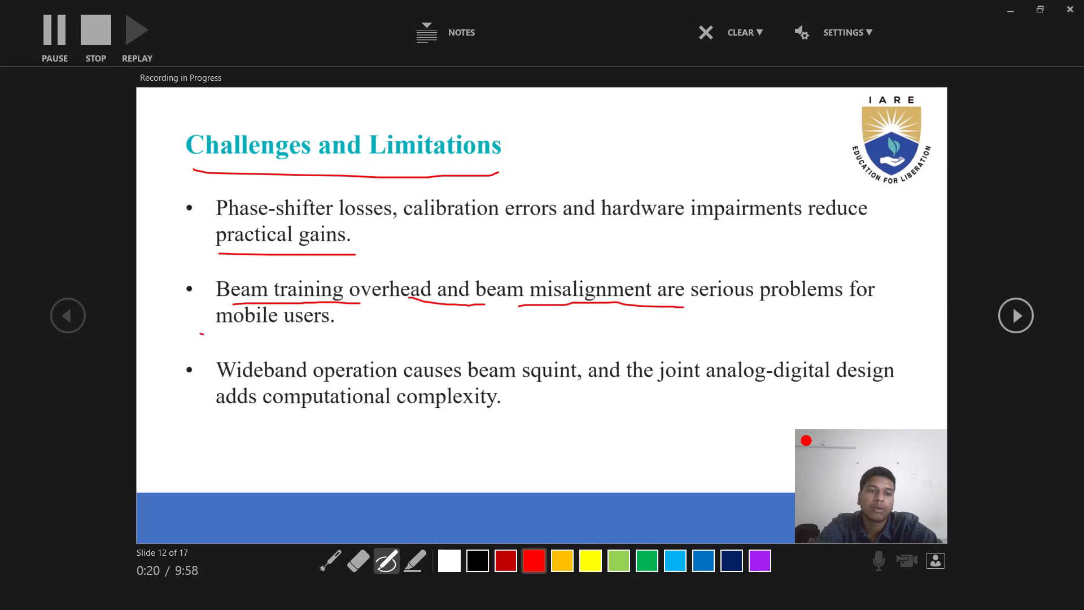
left_click_drag(211, 335, 328, 333)
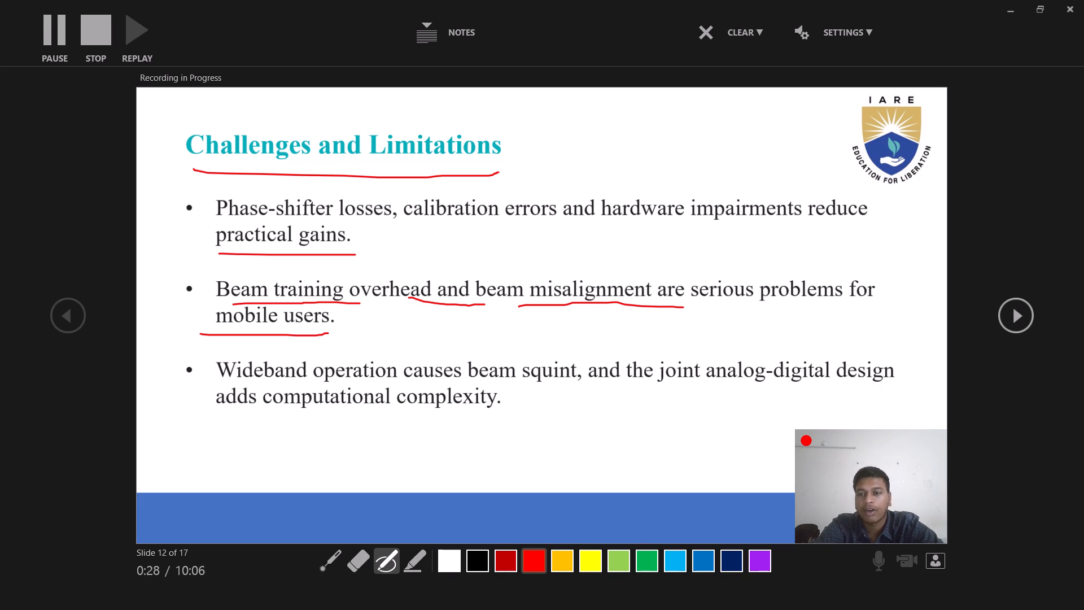
Underline "analog-digital" and "computational complexity" in the third bullet in red.
left_click_drag(703, 393, 834, 394)
left_click_drag(296, 417, 420, 413)
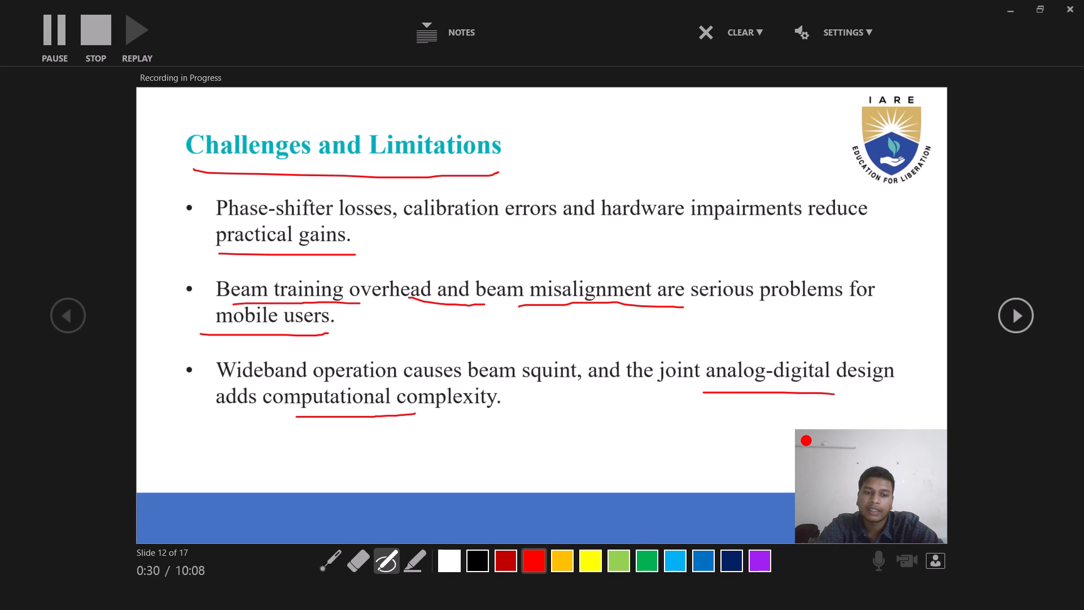
left_click_drag(420, 413, 424, 413)
Advance to the Future Trends in Hybrid Beamforming slide and underline "surfaces (RIS)" and "sub-THz" in the second bullet.
key("Right")
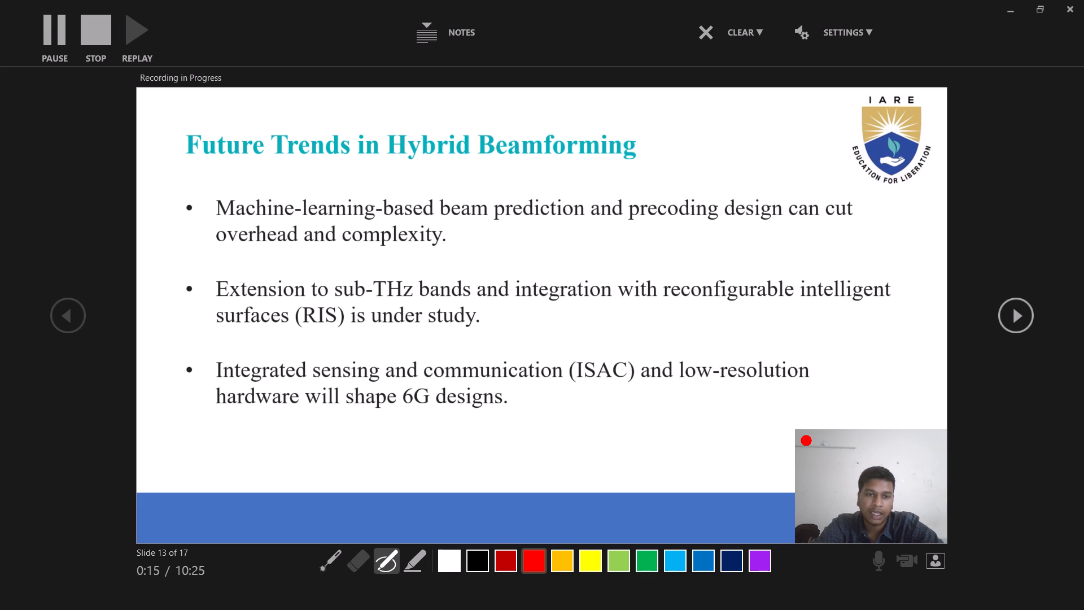
left_click_drag(257, 325, 388, 330)
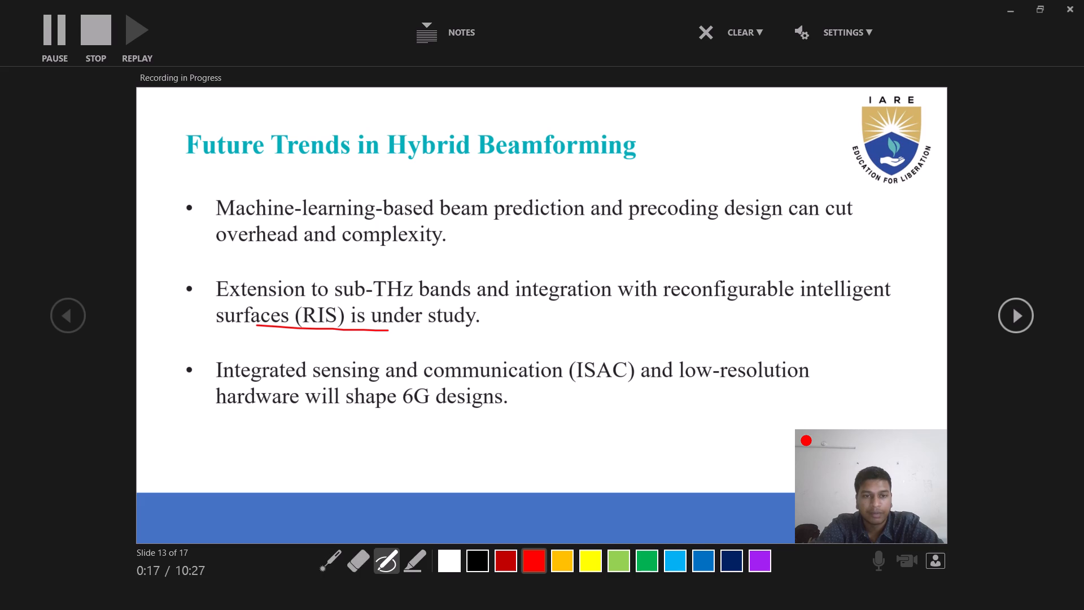
left_click_drag(354, 307, 417, 306)
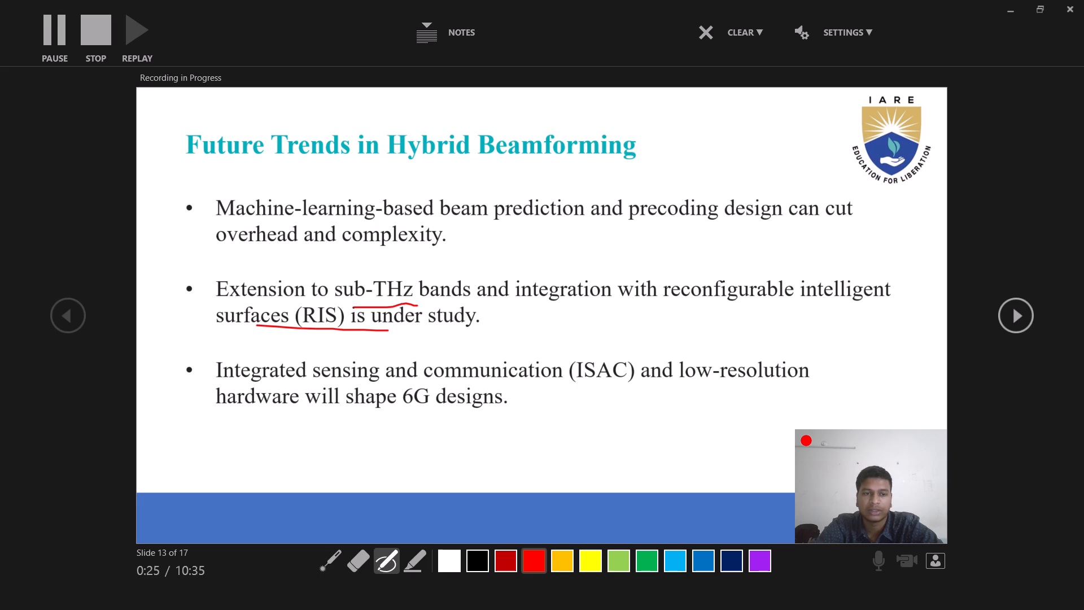
Advance to the slide following Future Trends in Hybrid Beamforming and draw a red line beneath its heading.
key("Right")
left_click_drag(207, 159, 681, 160)
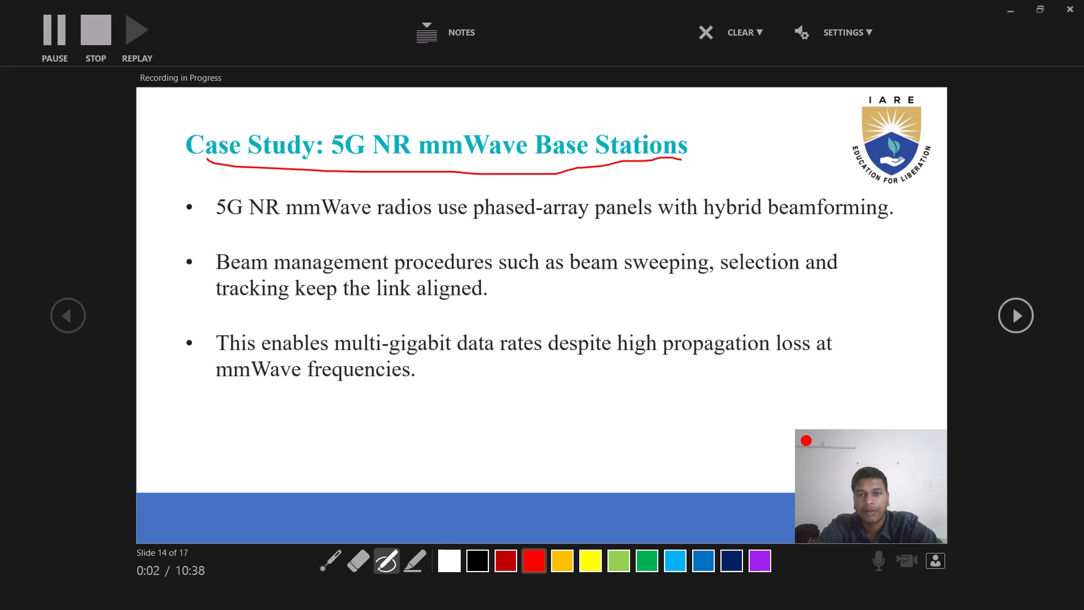
Advance to the Case Study: OMP-Based Hybrid Precoding slide and underline "OMP-Based Hybrid Precoding" in its heading in red.
key("Right")
left_click_drag(342, 167, 568, 169)
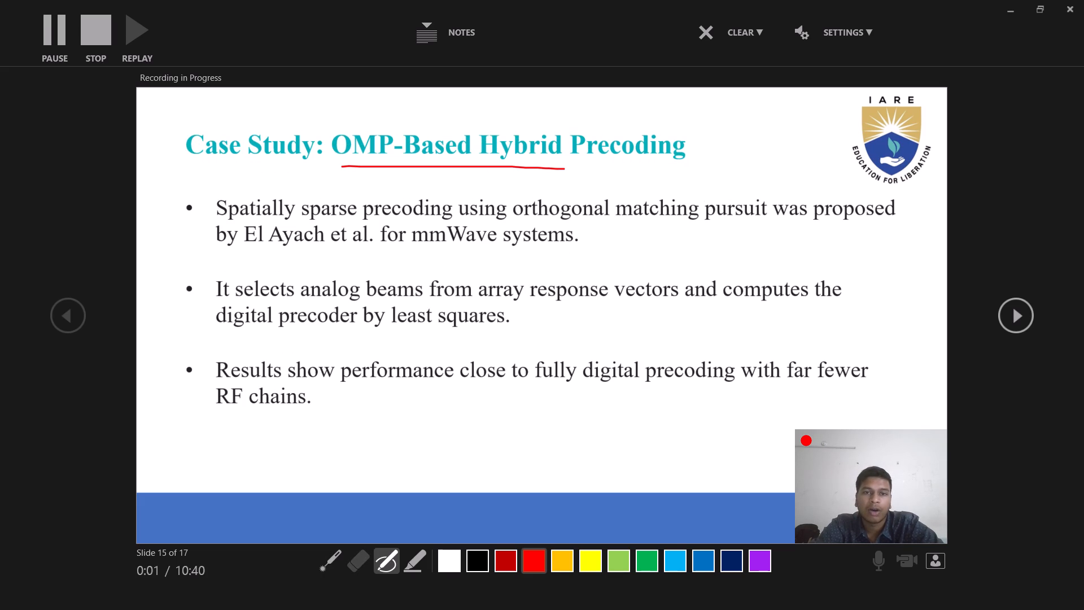
left_click_drag(568, 169, 687, 170)
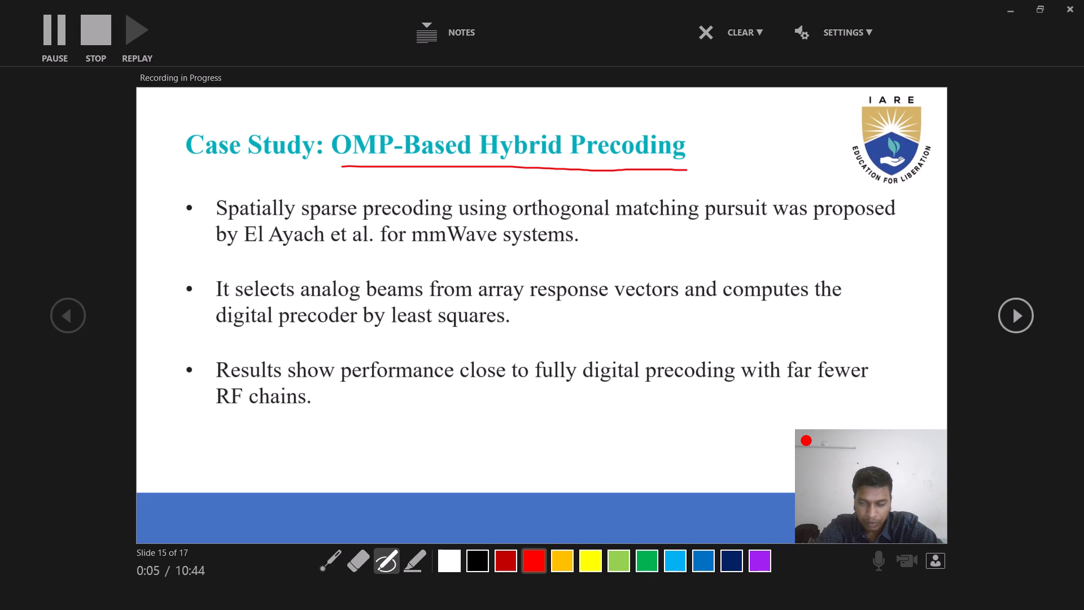
Advance to the Conclusion and Future Outlook slide and draw a red line beneath its heading.
key("Right")
left_click_drag(216, 172, 543, 176)
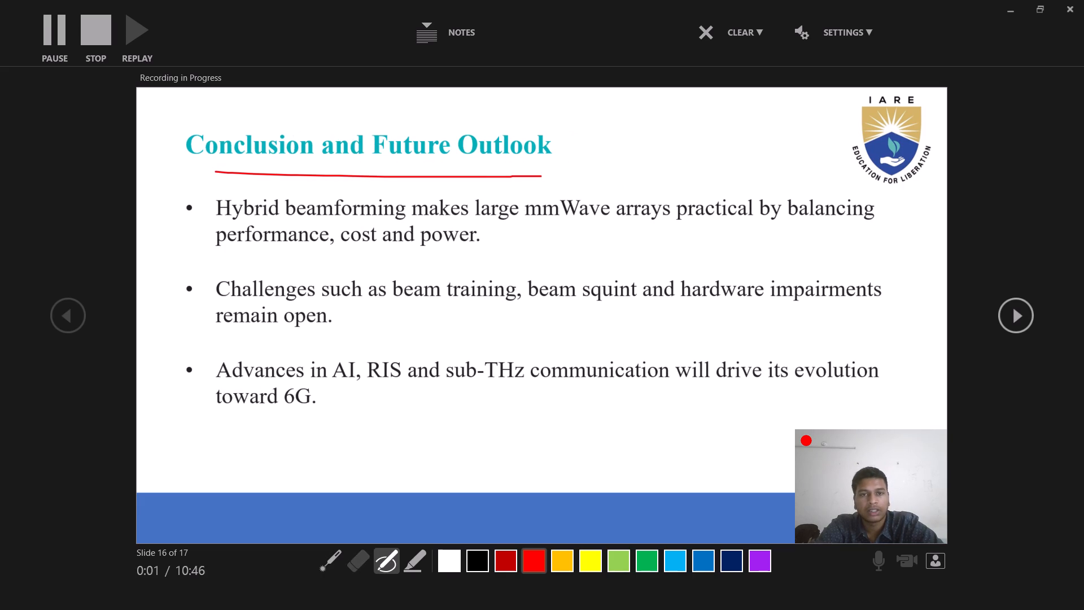
left_click_drag(543, 176, 554, 175)
In the first bullet, underline "makes large mmWave arrays practical", underline and circle "performance, cost and power", and circle "practical by balancing" in red.
left_click_drag(357, 221, 474, 221)
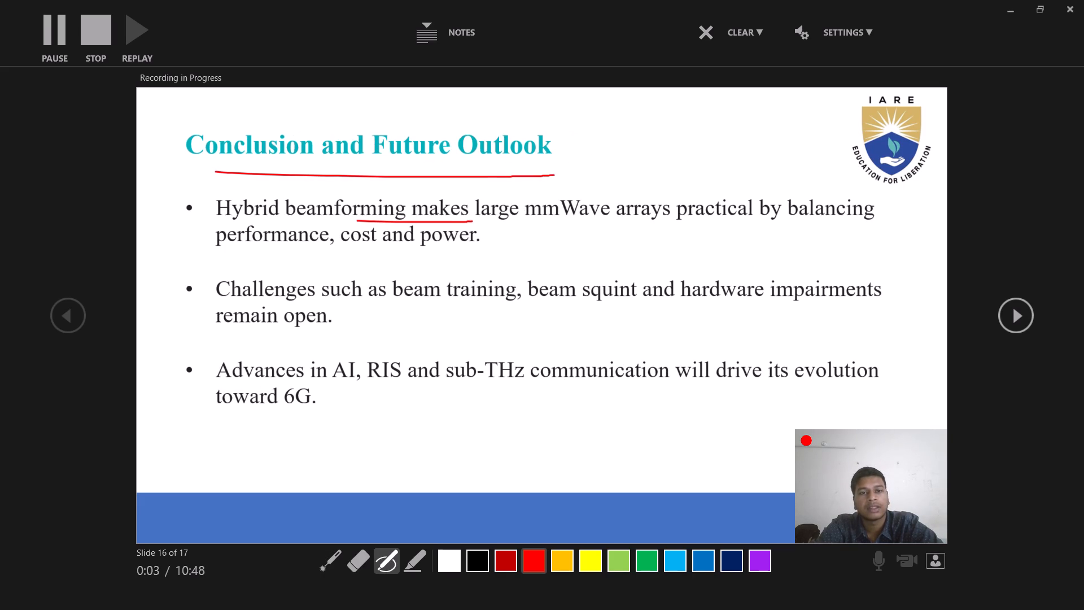
left_click_drag(474, 221, 755, 219)
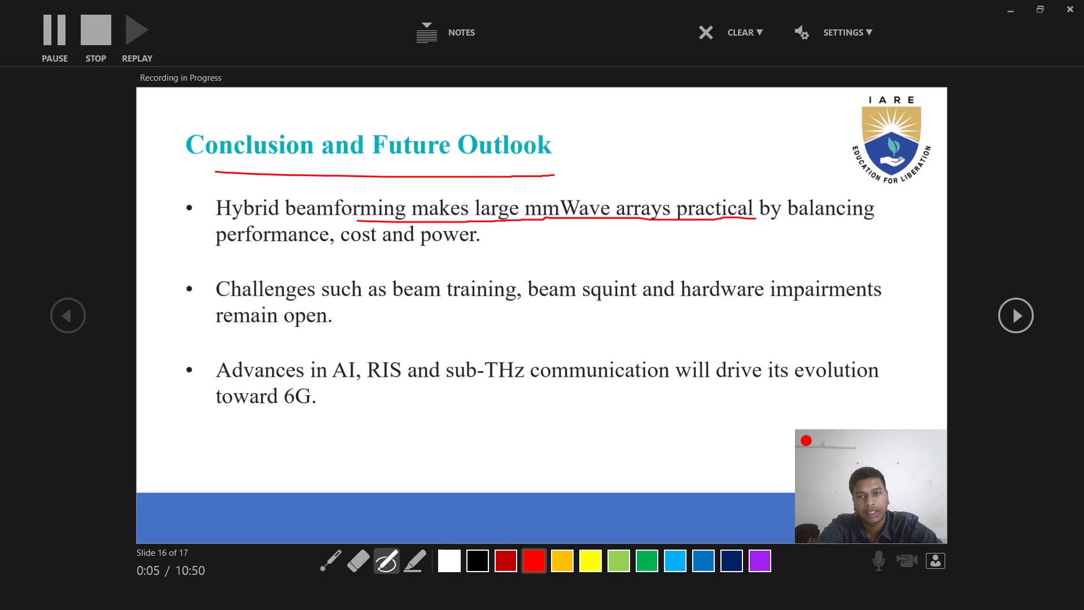
left_click_drag(755, 219, 761, 219)
left_click_drag(197, 255, 500, 256)
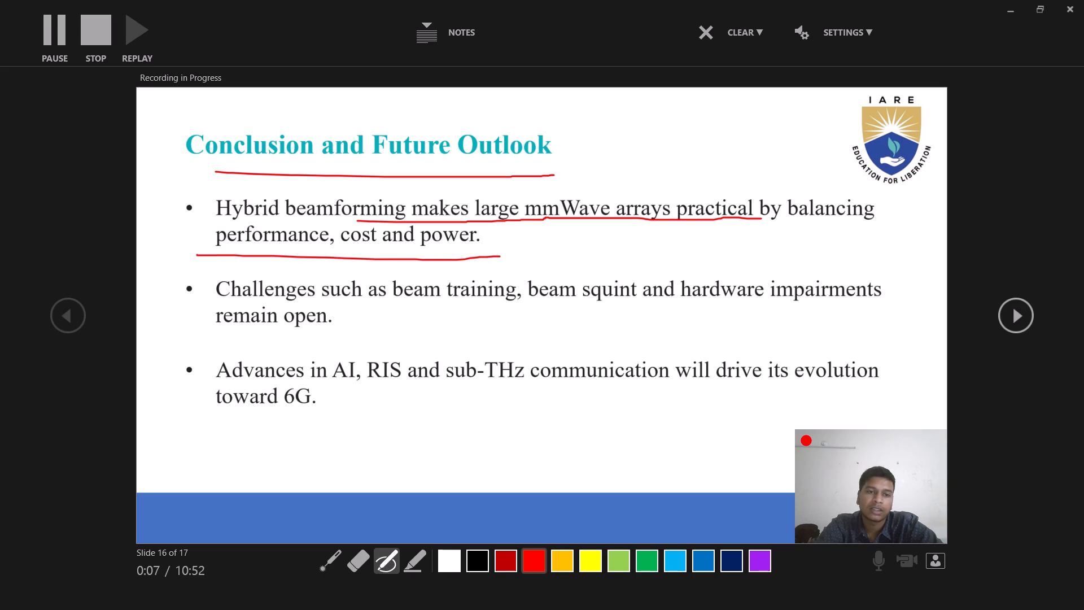
left_click_drag(500, 241, 340, 212)
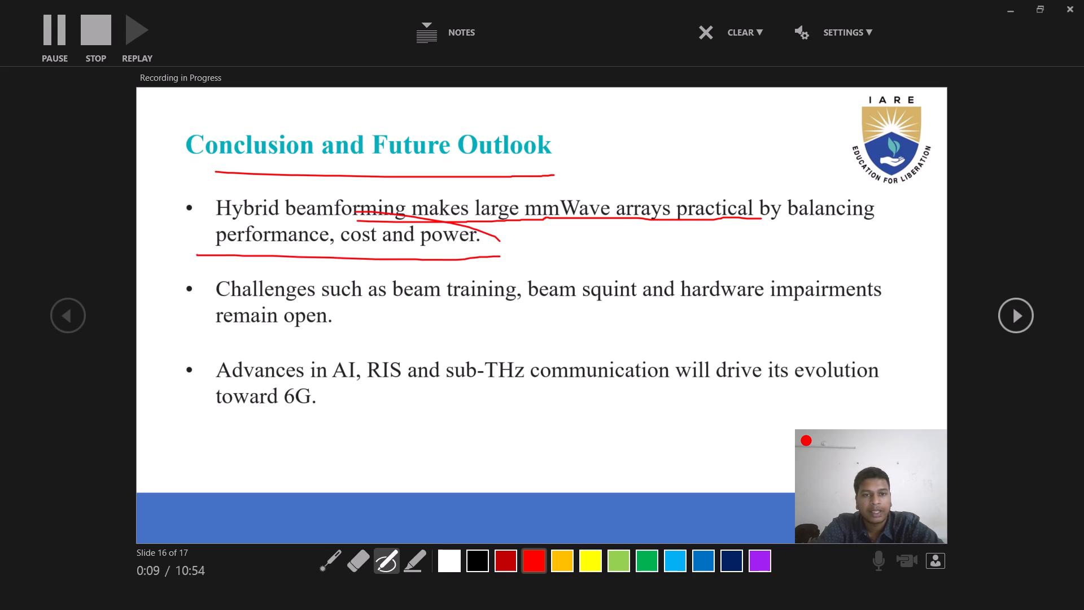
left_click_drag(340, 212, 463, 256)
left_click_drag(882, 214, 860, 231)
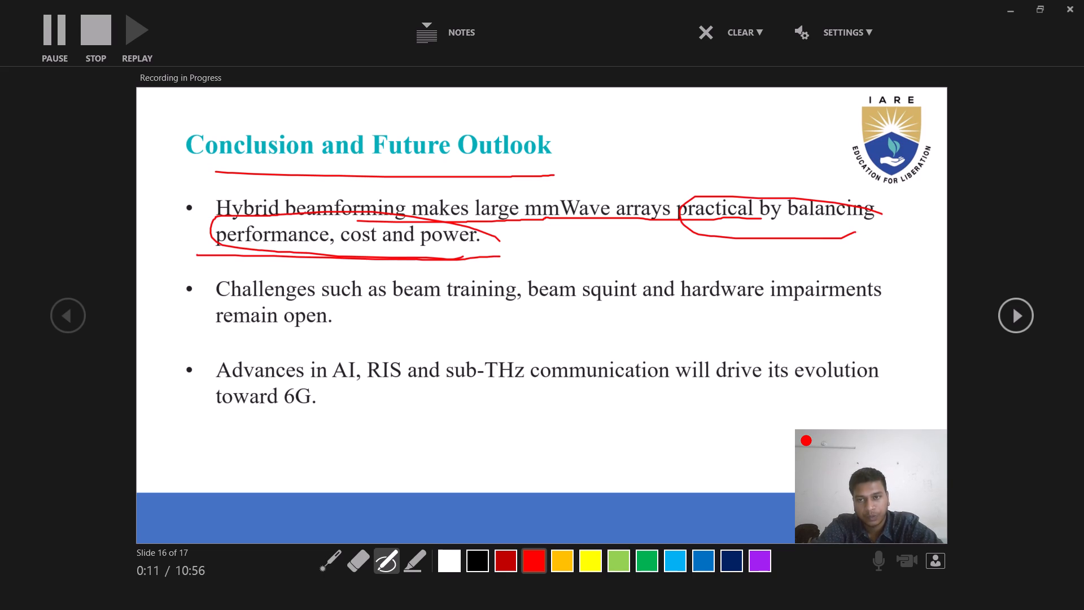
left_click_drag(860, 231, 872, 225)
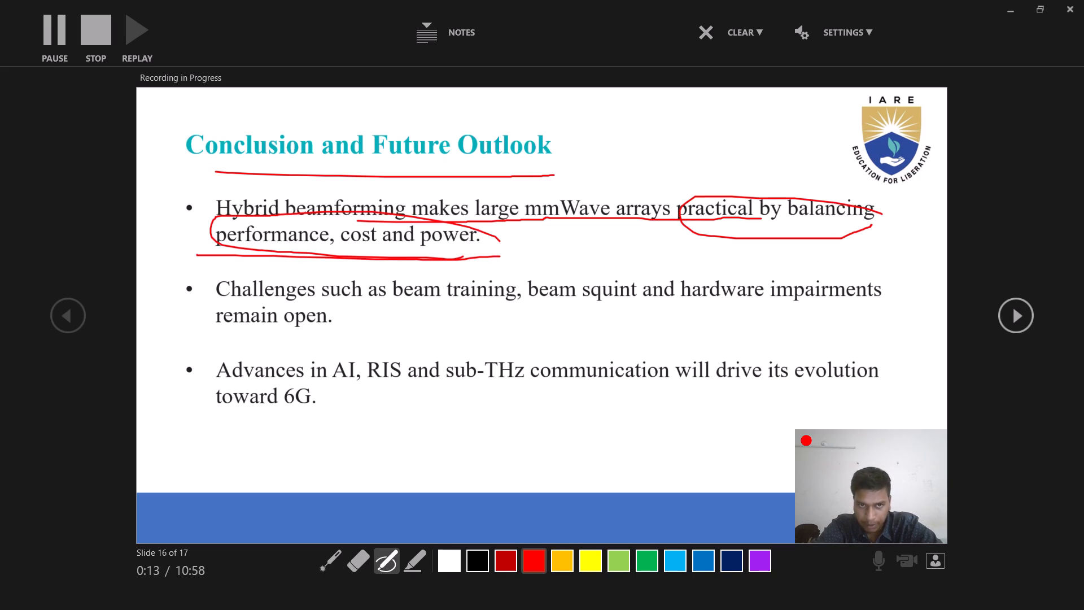
Underline "beam training", "squint", "hardware impairments" and "remain open" in the second bullet in red.
left_click_drag(409, 304, 517, 303)
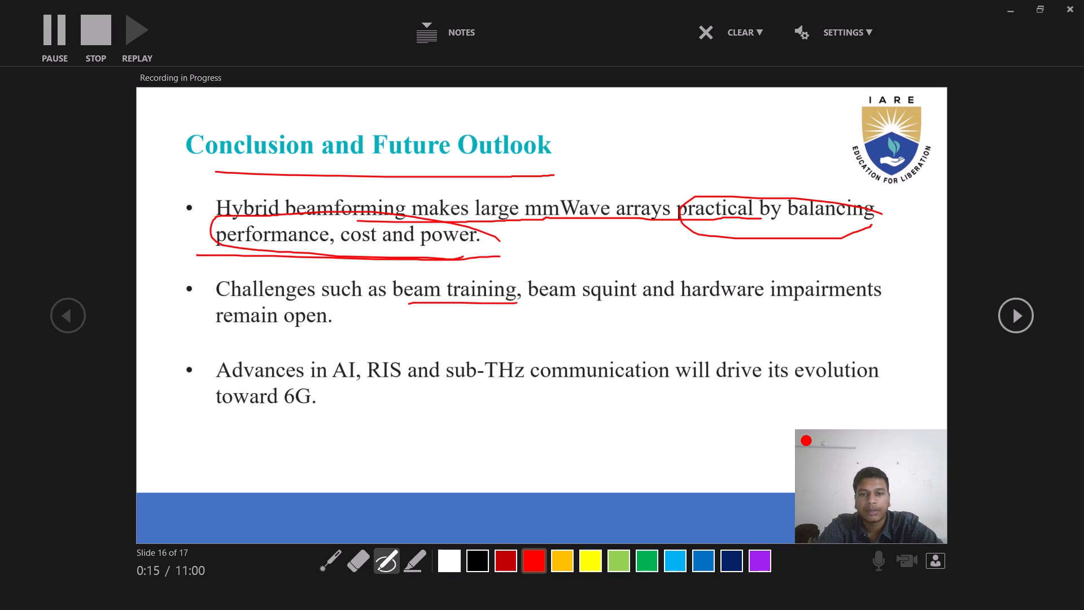
left_click_drag(572, 303, 656, 304)
left_click_drag(716, 298, 838, 300)
left_click_drag(221, 337, 304, 338)
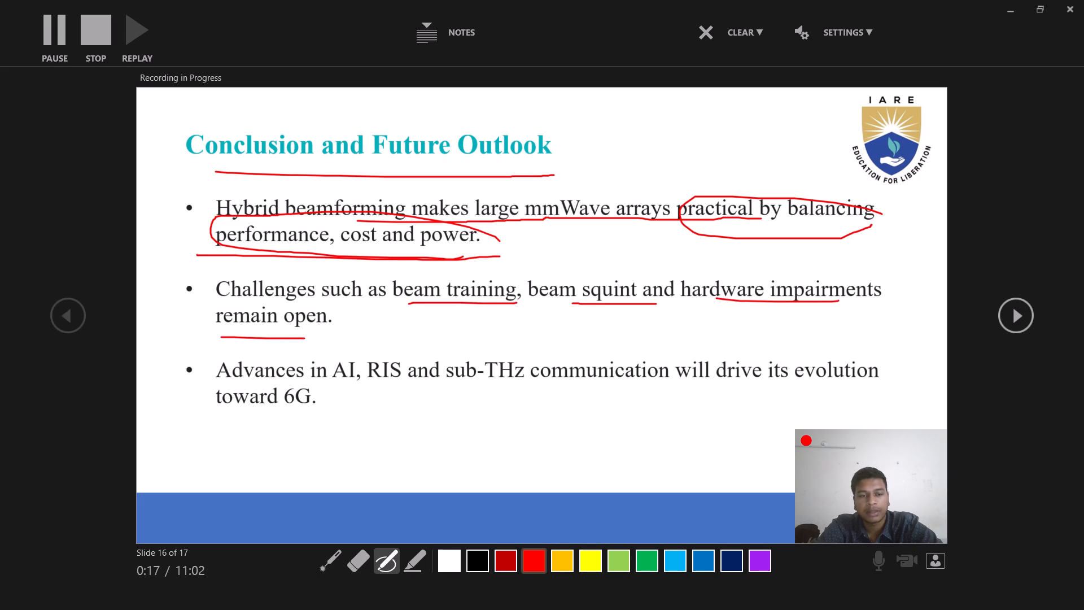
Mark "AI", "RIS", "sub-THz", "drive" and "evolution" with red underlines in the third bullet.
left_click_drag(331, 387, 340, 387)
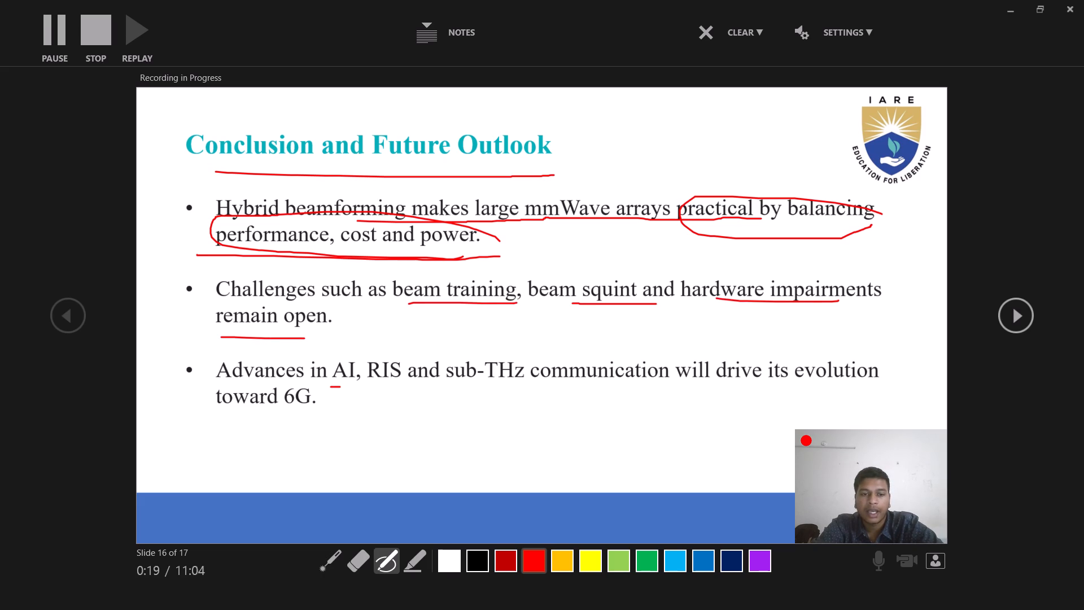
left_click_drag(377, 386, 416, 385)
left_click_drag(495, 382, 531, 384)
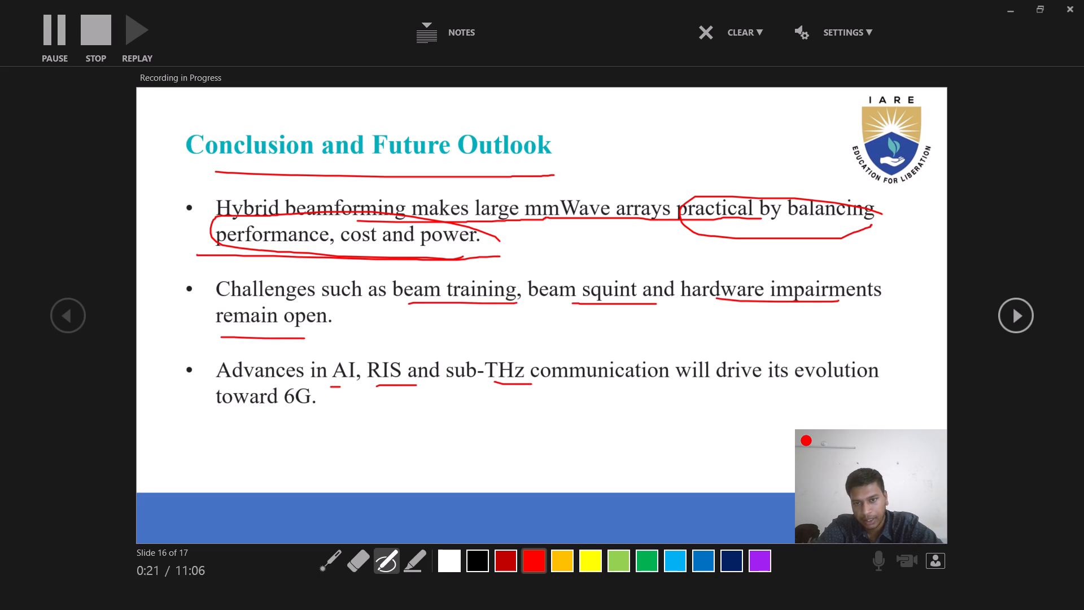
left_click(731, 379)
left_click_drag(832, 381, 881, 381)
Advance to the closing THANK YOU slide and past the end of the show to finish the recording.
key("Right")
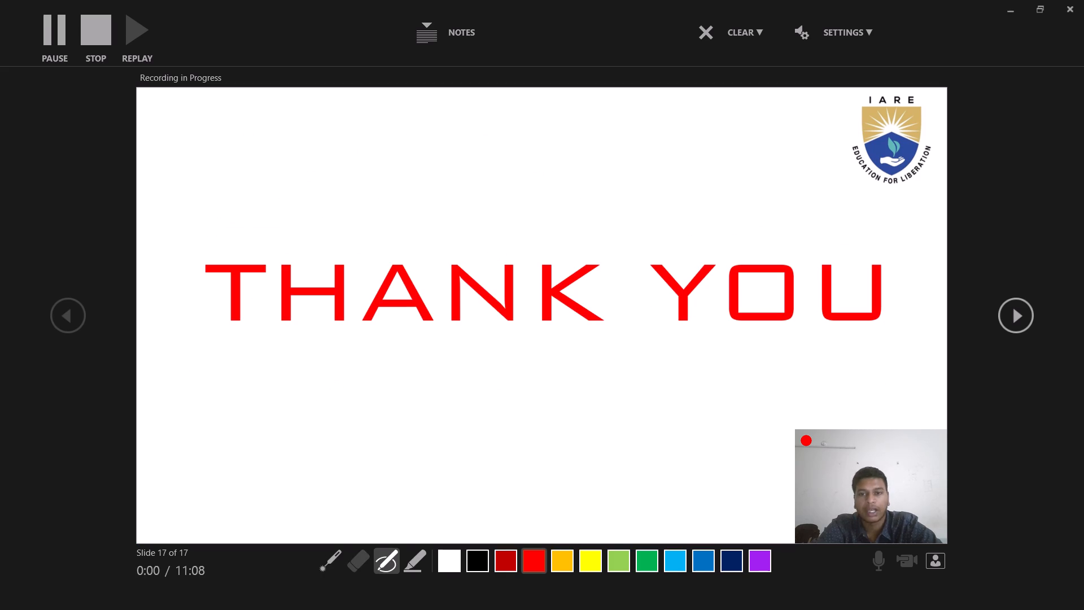
key("Right")
key("Right")
key("Right")
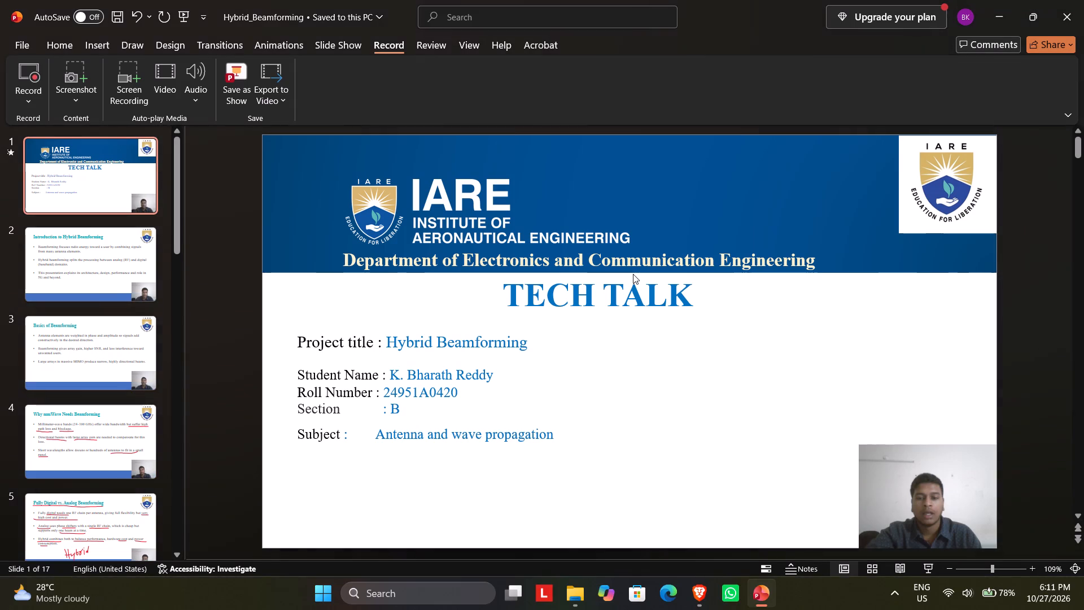
Export the presentation as a Full HD (1080p) MPEG-4 video with recorded timings and narrations, saved to the Desktop as "Hybrid_Beamforming video".
left_click(267, 70)
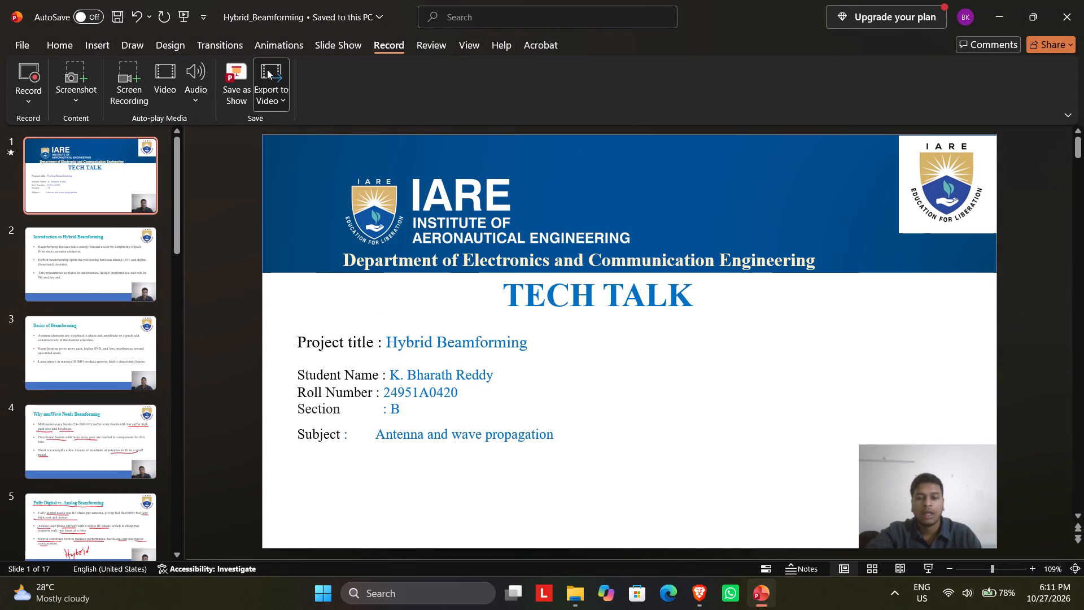
left_click(273, 67)
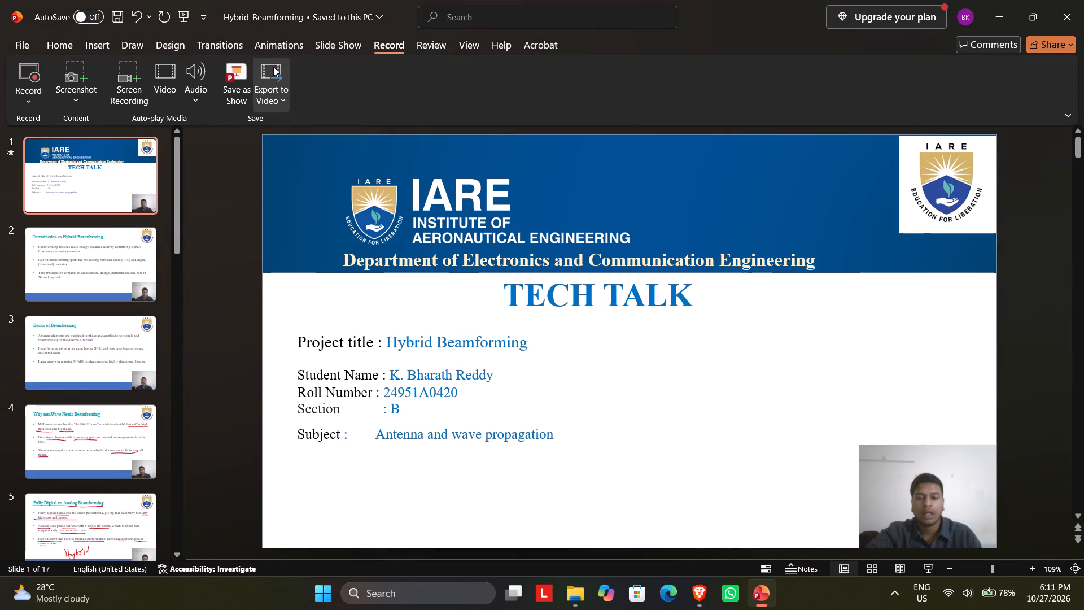
left_click(274, 71)
left_click(301, 121)
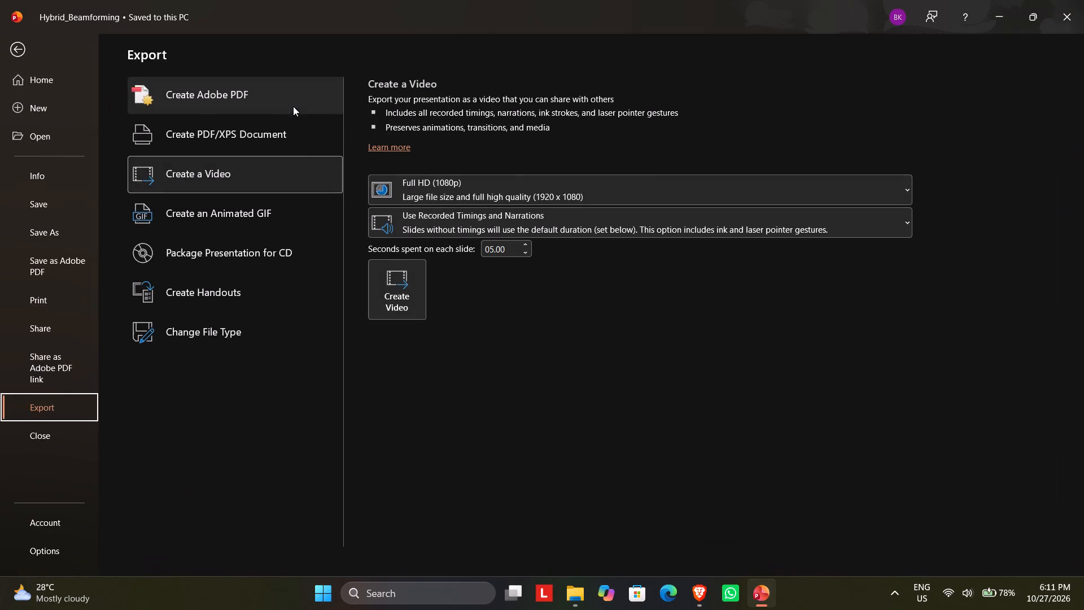
left_click(414, 308)
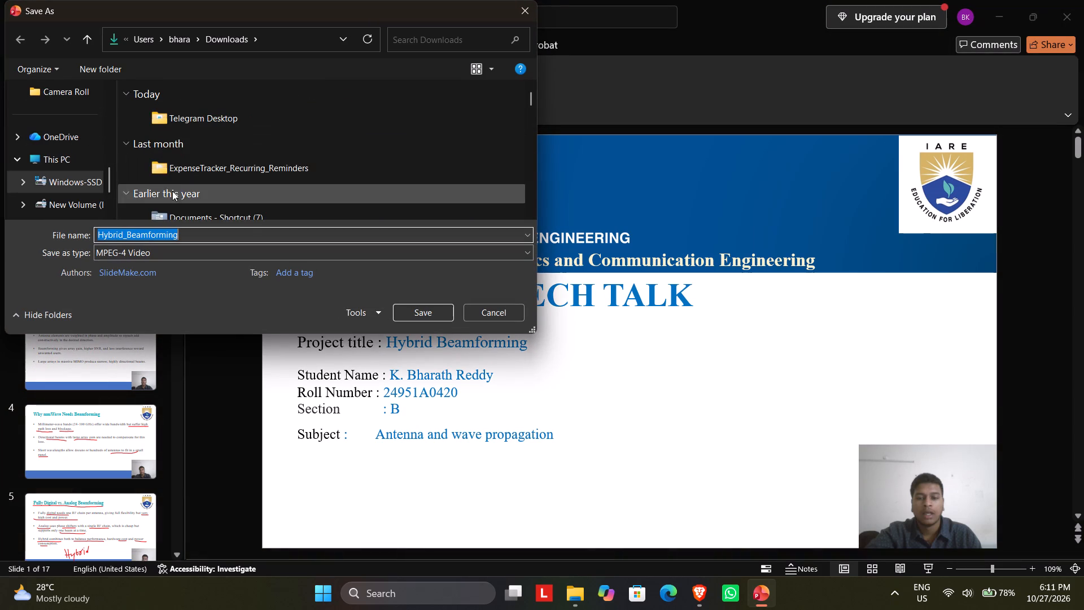
scroll(64, 147, "up", 5)
left_click(75, 191)
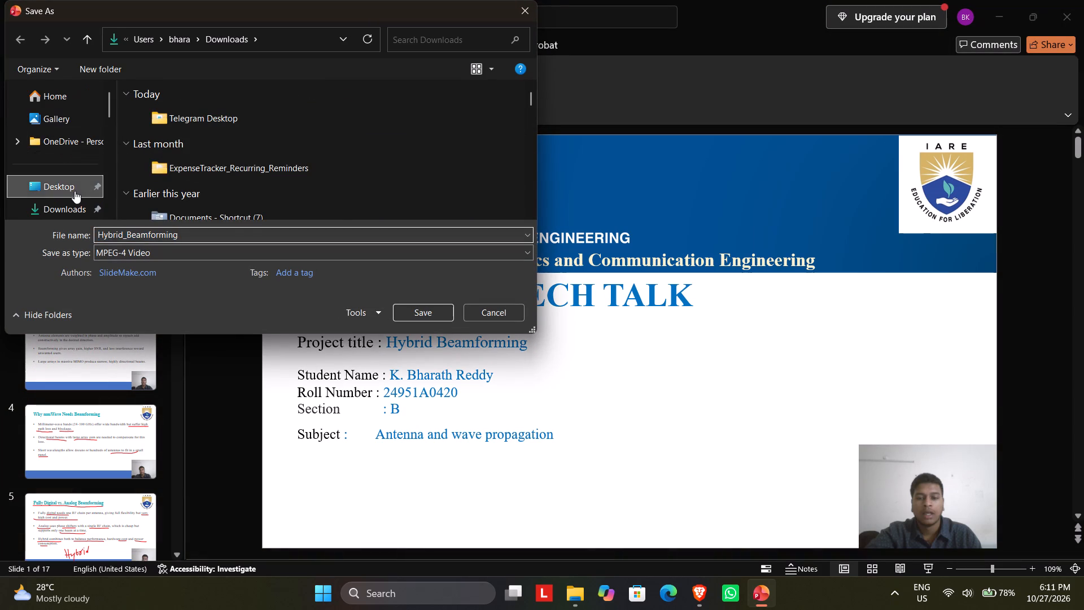
left_click(198, 238)
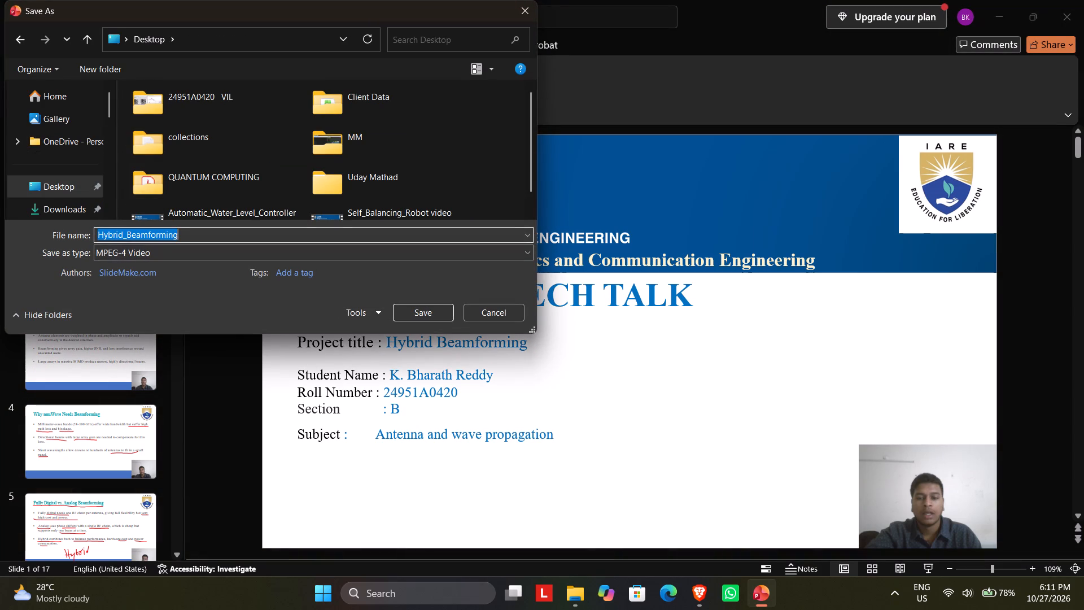
key("Right")
key("space")
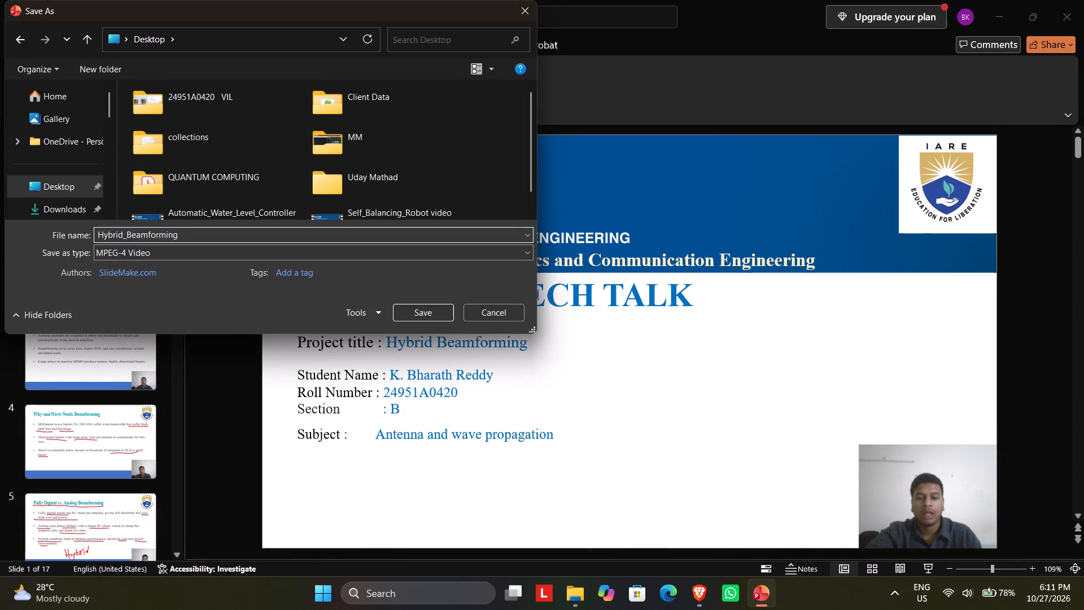
key("v")
type("ideo")
left_click(418, 310)
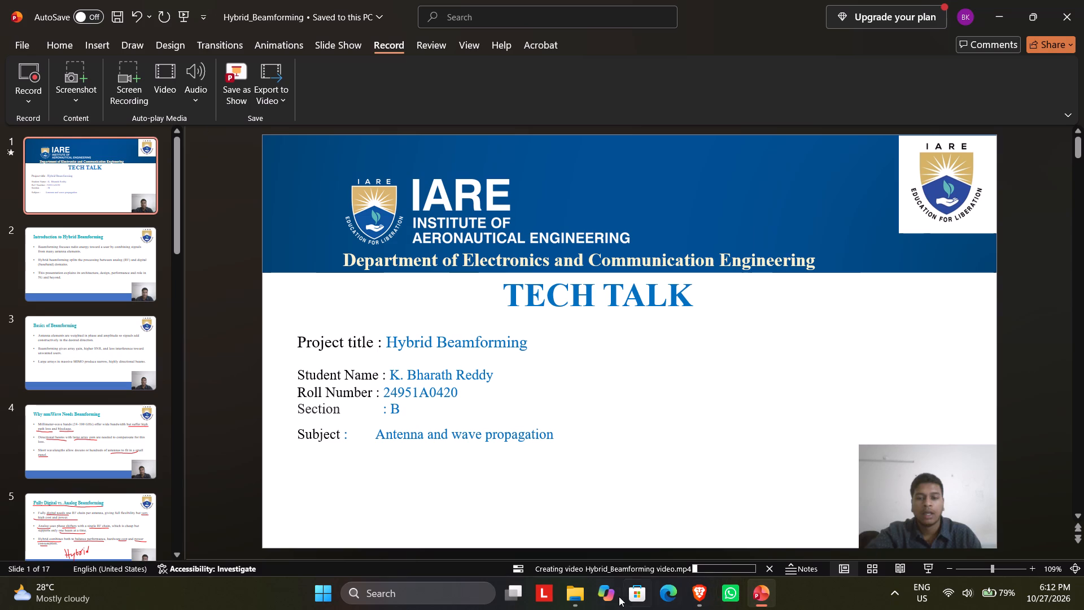
Switch to File Explorer and open the Decision_Feedback_Equalizer presentation from the Downloads folder.
left_click(574, 594)
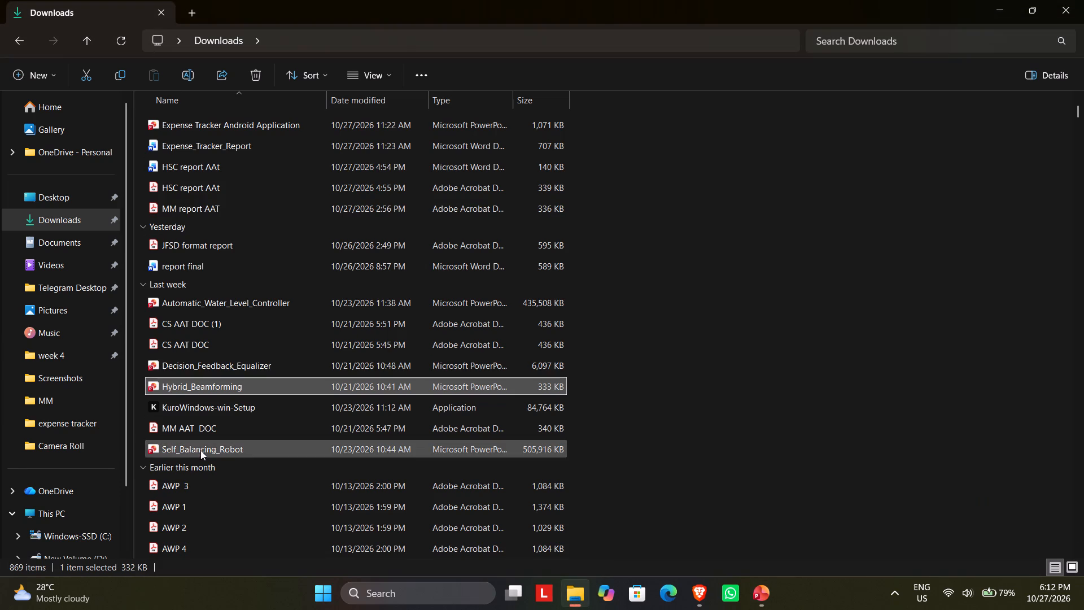
double_click(236, 365)
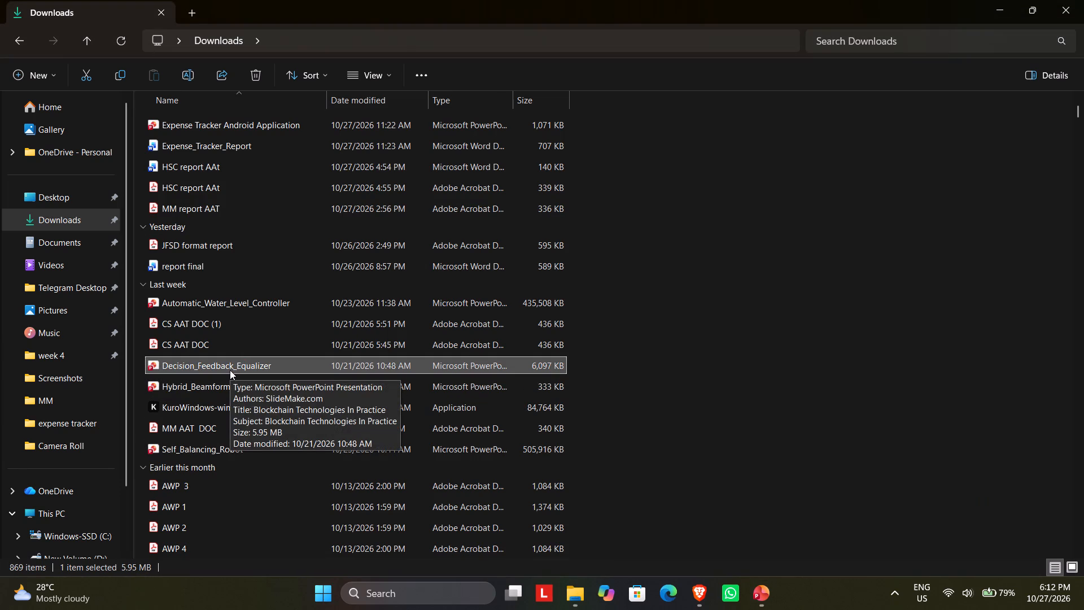
double_click(170, 360)
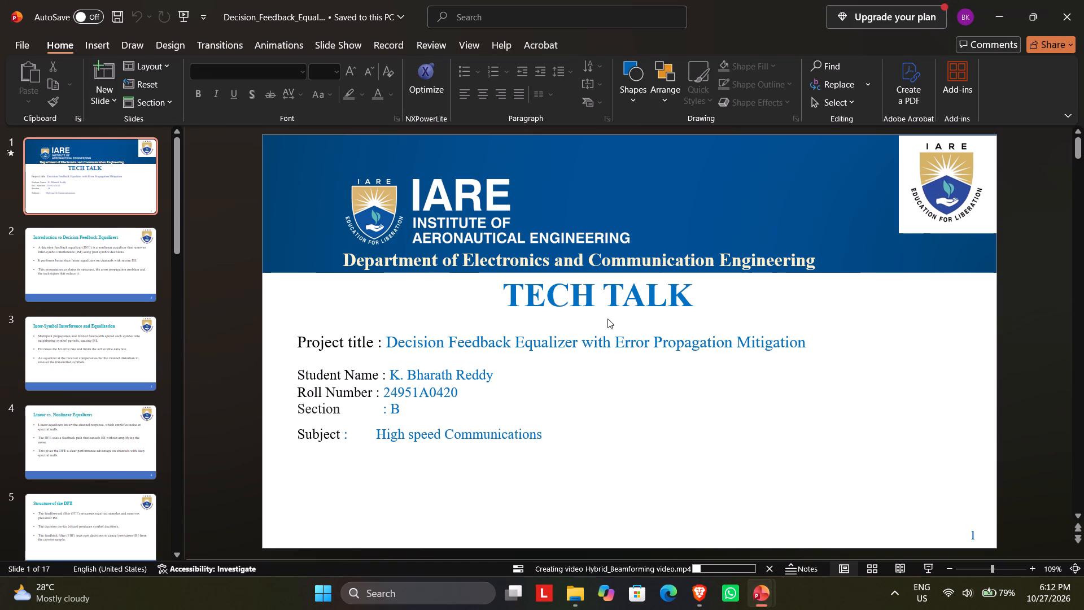
Launch the Kuro application from the desktop.
double_click(295, 16)
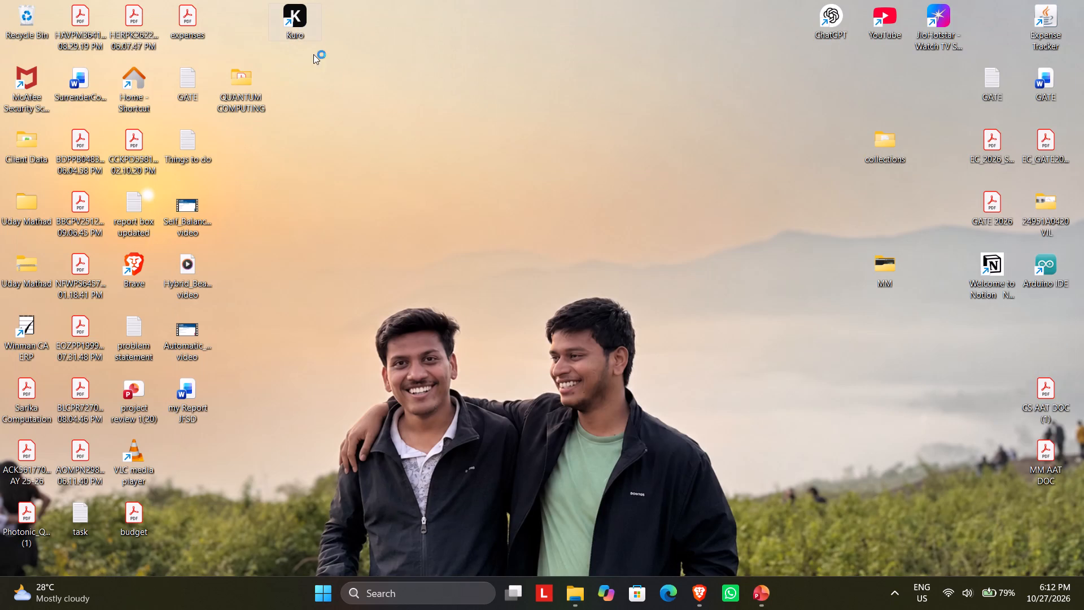